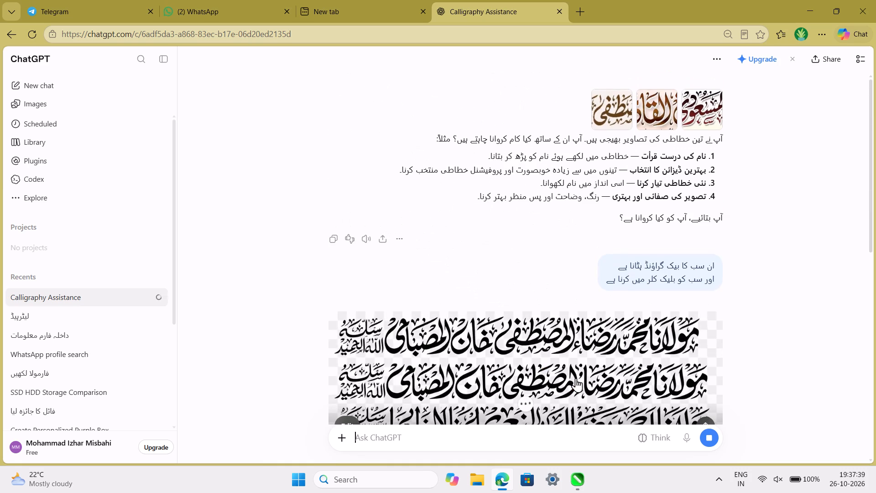
pyautogui.click(593, 343)
pyautogui.scroll(-2, 593, 343)
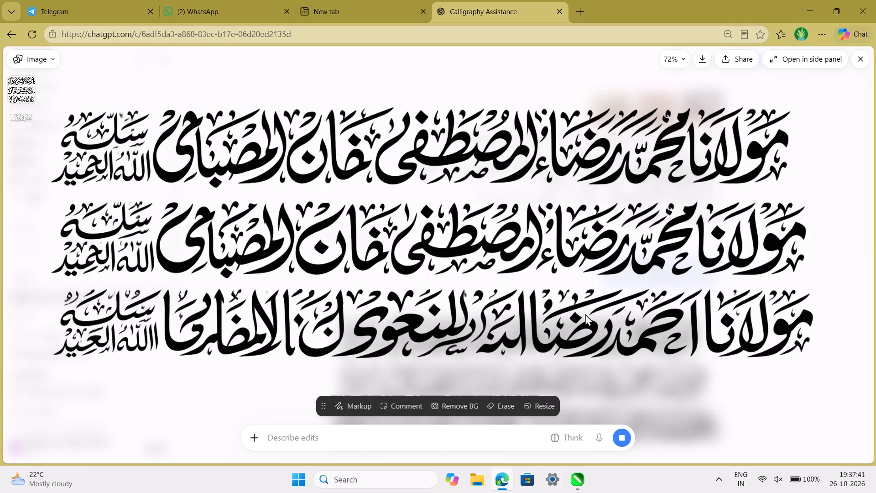
pyautogui.click(701, 61)
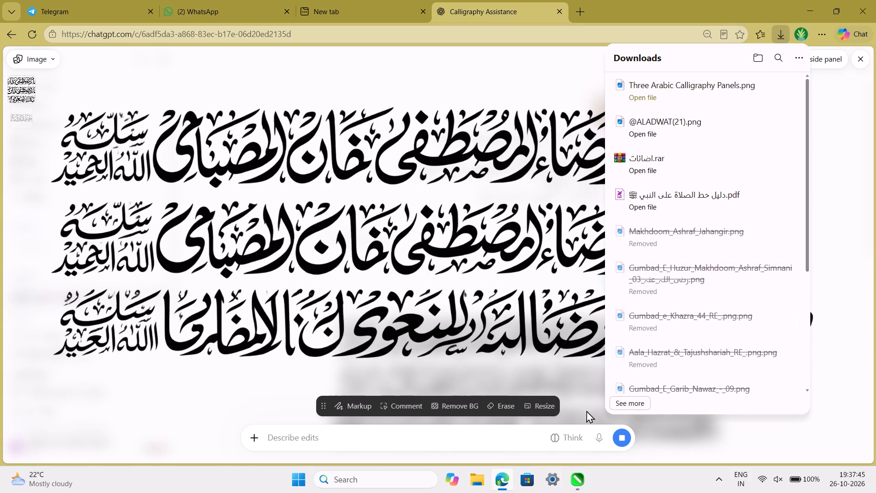
# Switch to CorelDRAW and bring up the numbered calligraphy sheet on Page 5 of Names Kitabat.cdr.
pyautogui.click(579, 482)
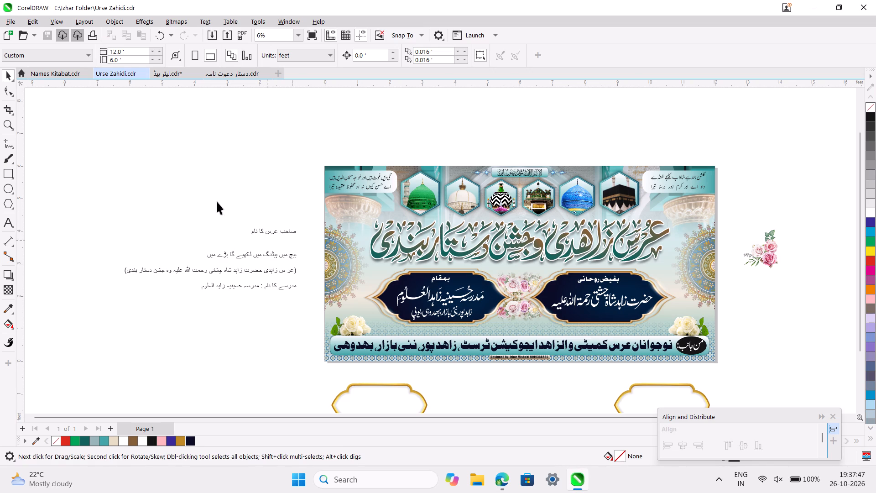
pyautogui.click(54, 74)
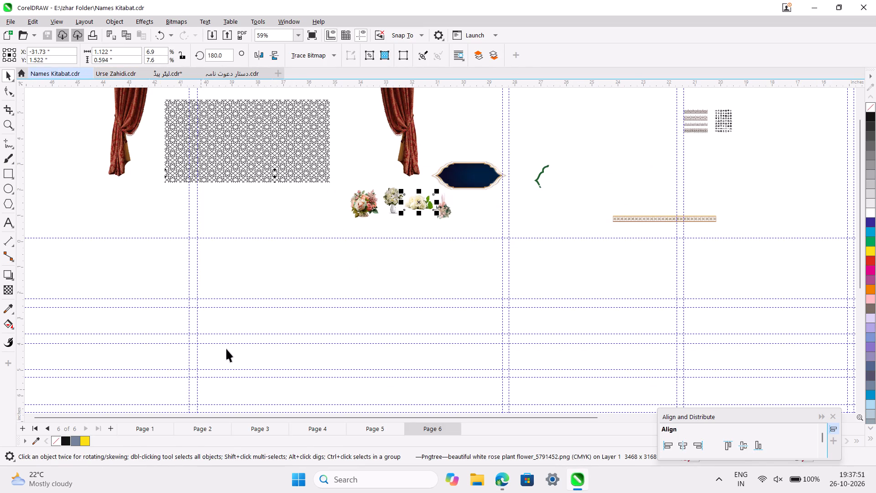
pyautogui.scroll(-1, 226, 349)
pyautogui.click(370, 426)
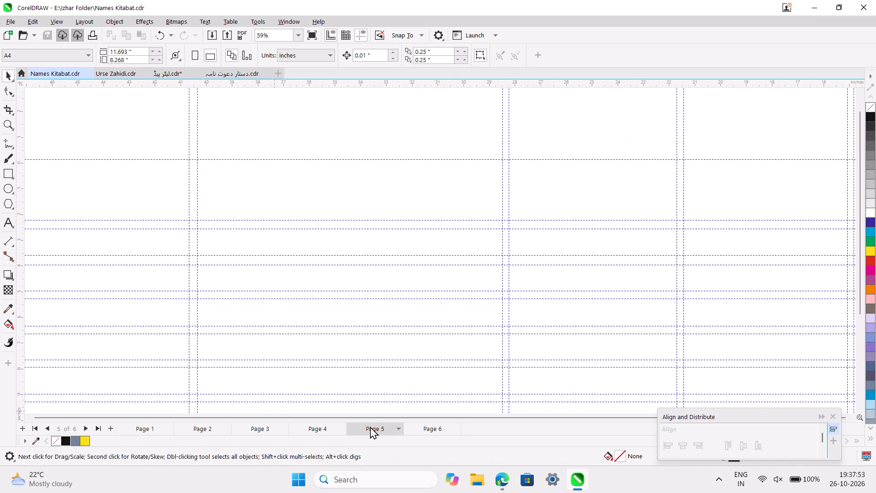
pyautogui.keyDown('ctrl'); pyautogui.scroll(-5, 370, 426); pyautogui.keyUp('ctrl')
pyautogui.keyDown('ctrl'); pyautogui.scroll(-5, 416, 241); pyautogui.keyUp('ctrl')
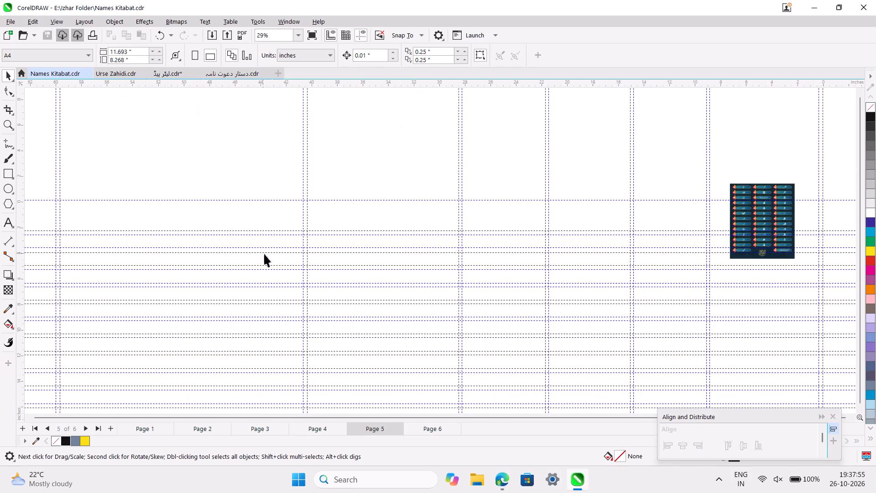
pyautogui.hscroll(-1, 543, 263)
pyautogui.keyDown('ctrl'); pyautogui.scroll(5, 606, 142); pyautogui.keyUp('ctrl')
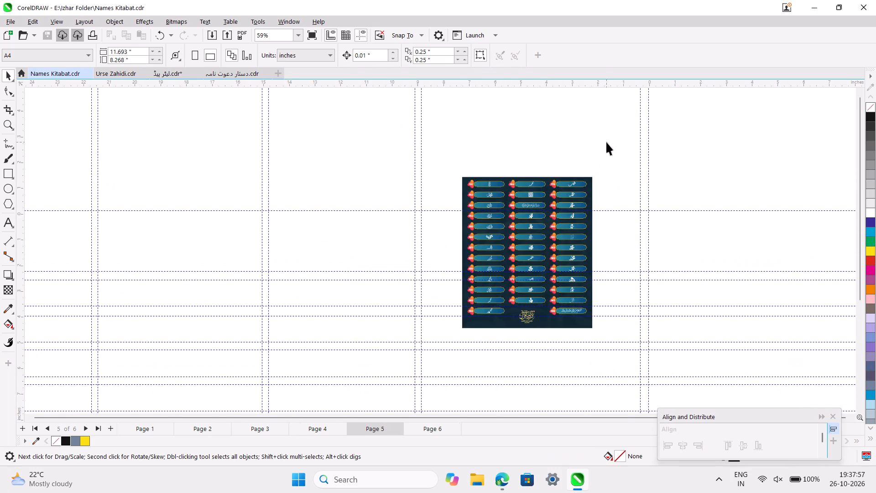
# Examine the "محمد" calligraphy variants on the numbered sheet closely, especially those around number 162.
pyautogui.keyDown('ctrl'); pyautogui.scroll(1, 606, 142); pyautogui.keyUp('ctrl')
pyautogui.keyDown('ctrl'); pyautogui.scroll(5, 554, 240); pyautogui.keyUp('ctrl')
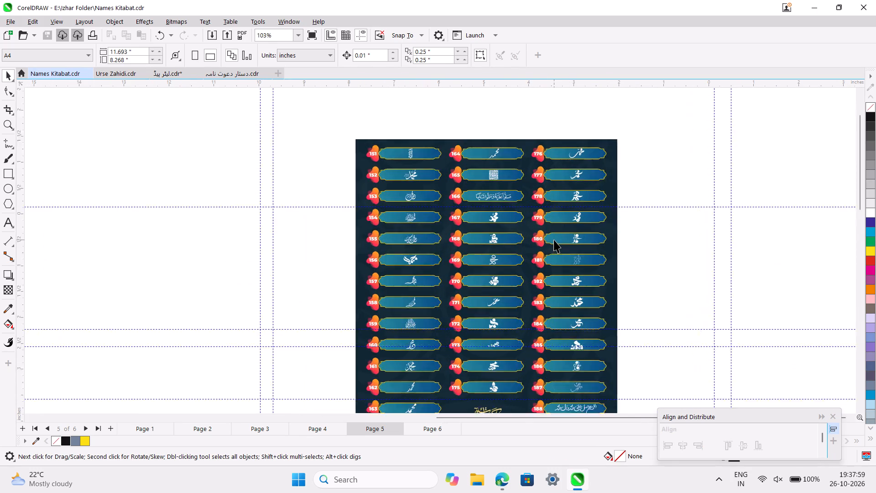
pyautogui.keyDown('ctrl'); pyautogui.scroll(3, 554, 240); pyautogui.keyUp('ctrl')
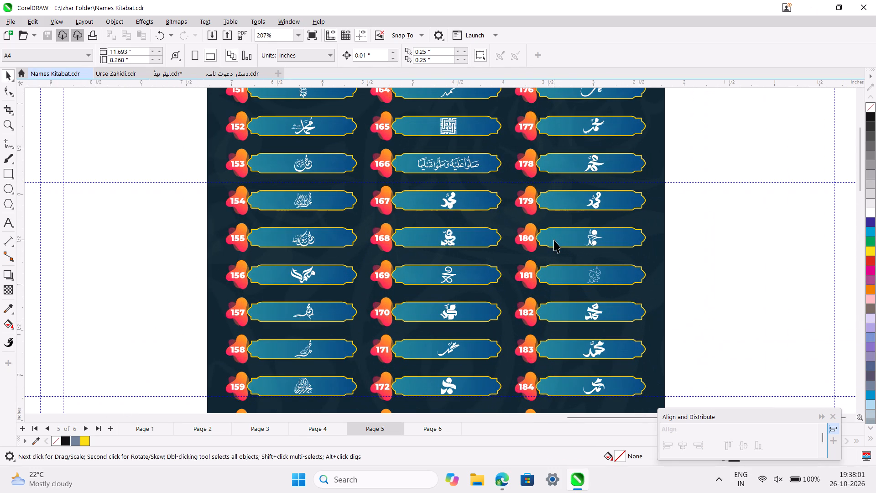
pyautogui.scroll(-2, 554, 240)
pyautogui.keyDown('ctrl'); pyautogui.scroll(-4, 554, 240); pyautogui.keyUp('ctrl')
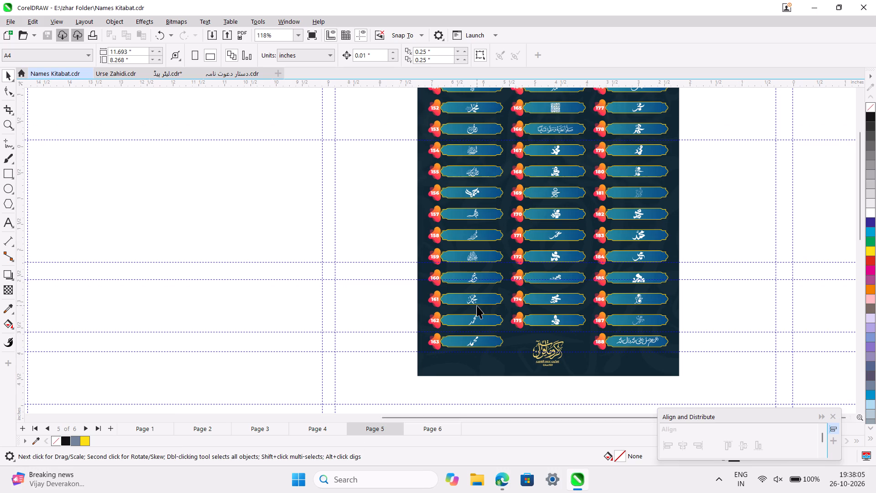
pyautogui.keyDown('ctrl'); pyautogui.scroll(7, 477, 305); pyautogui.keyUp('ctrl')
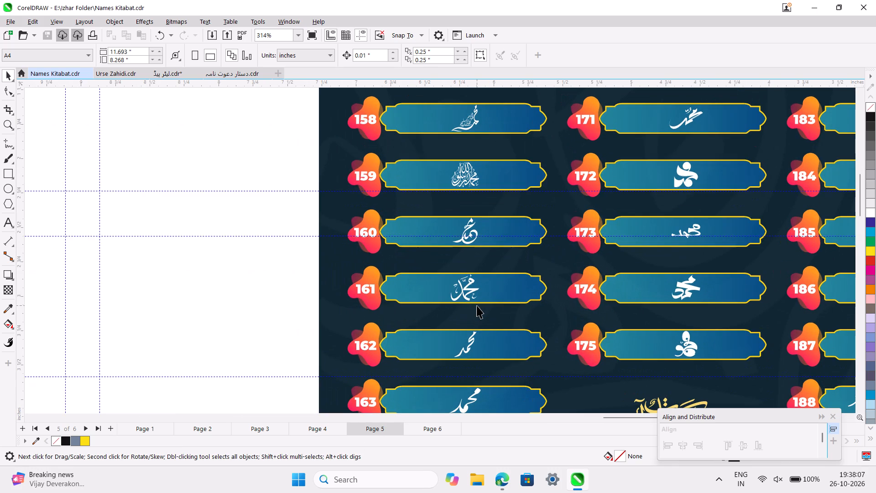
pyautogui.click(471, 342)
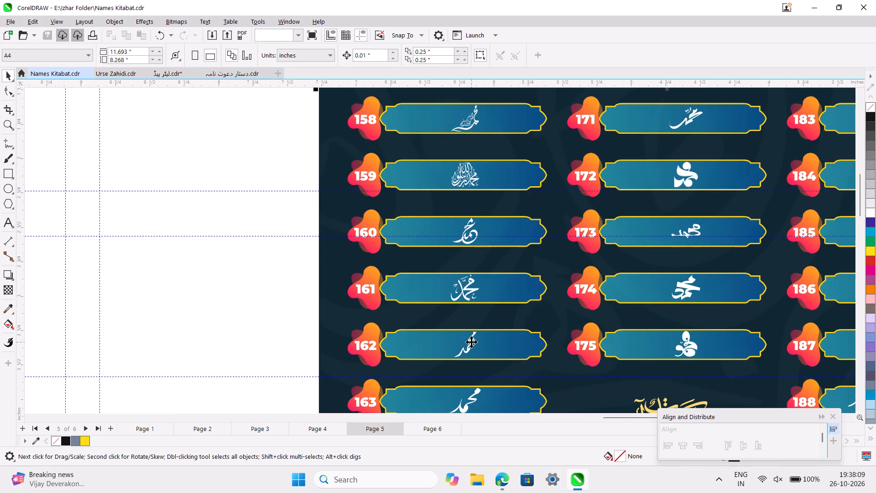
pyautogui.keyDown('ctrl'); pyautogui.scroll(7, 471, 342); pyautogui.keyUp('ctrl')
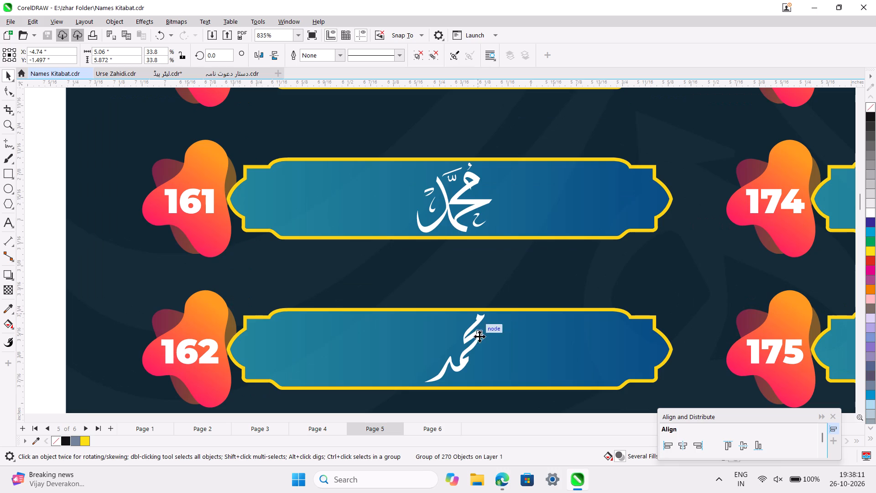
pyautogui.keyDown('ctrl'); pyautogui.scroll(-4, 472, 337); pyautogui.keyUp('ctrl')
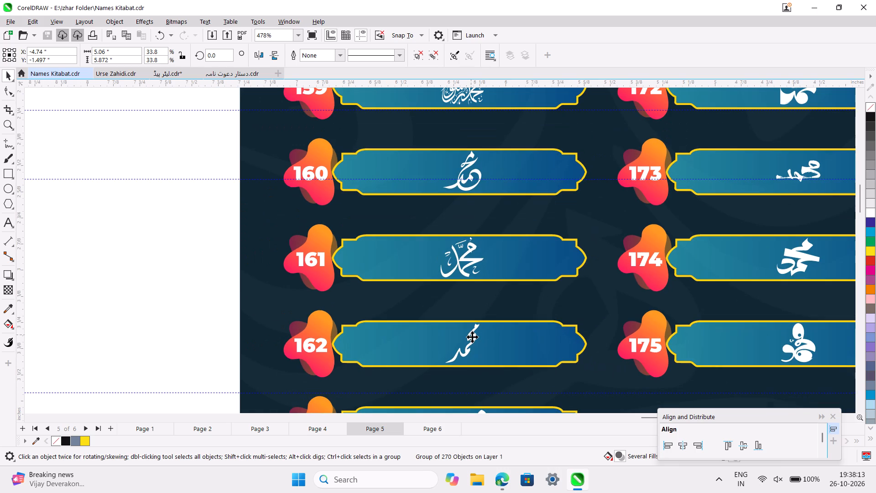
pyautogui.keyDown('ctrl'); pyautogui.scroll(-1, 472, 337); pyautogui.keyUp('ctrl')
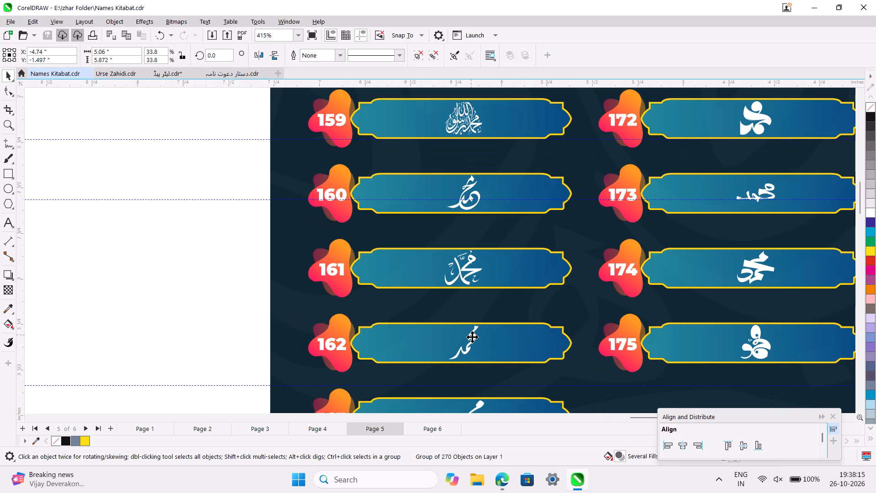
pyautogui.click(253, 324)
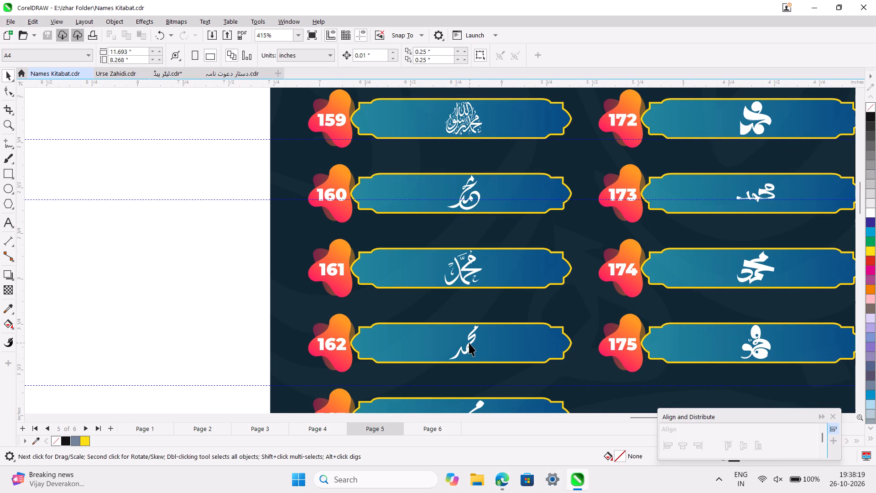
pyautogui.keyDown('ctrl'); pyautogui.scroll(-5, 471, 336); pyautogui.keyUp('ctrl')
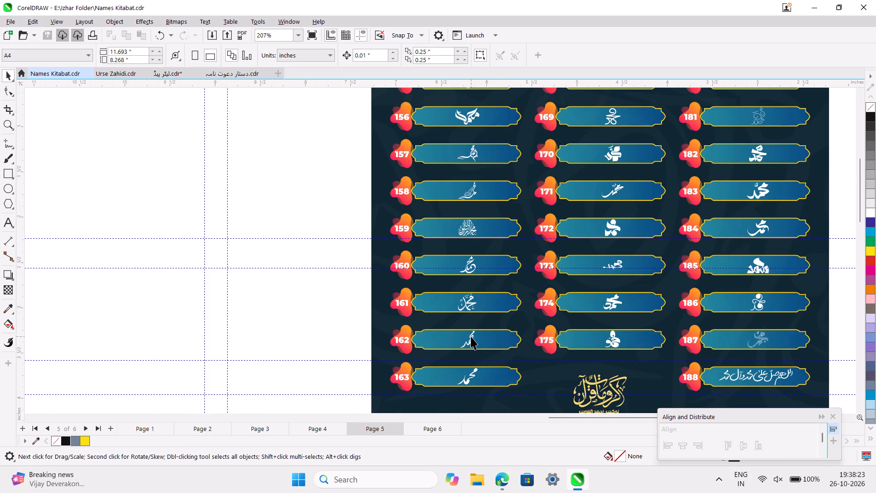
# Ungroup the whole numbered calligraphy sheet on Page 5 into separate objects and clear the selection.
pyautogui.rightClick(471, 343)
pyautogui.click(439, 322)
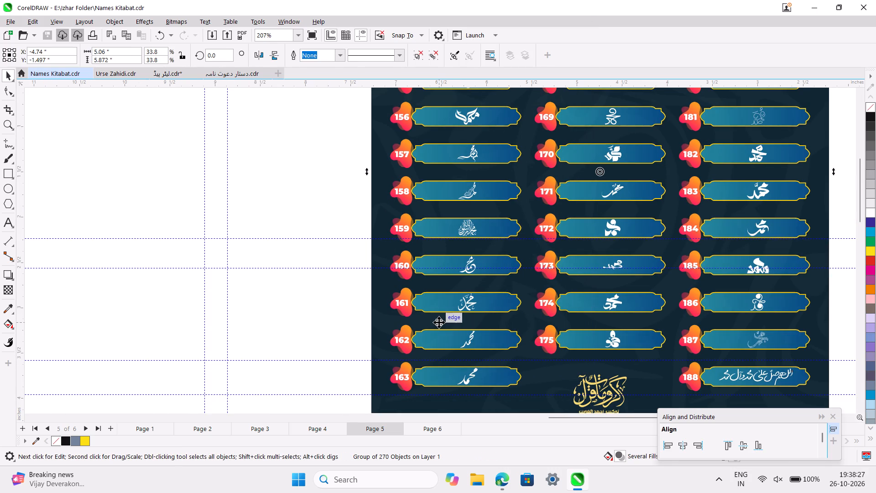
pyautogui.hotkey('ctrl', 'u')
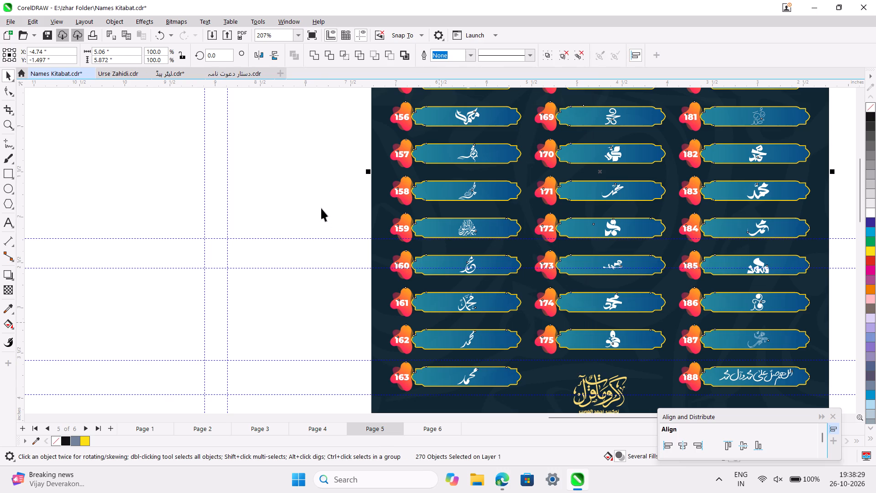
pyautogui.doubleClick(321, 206)
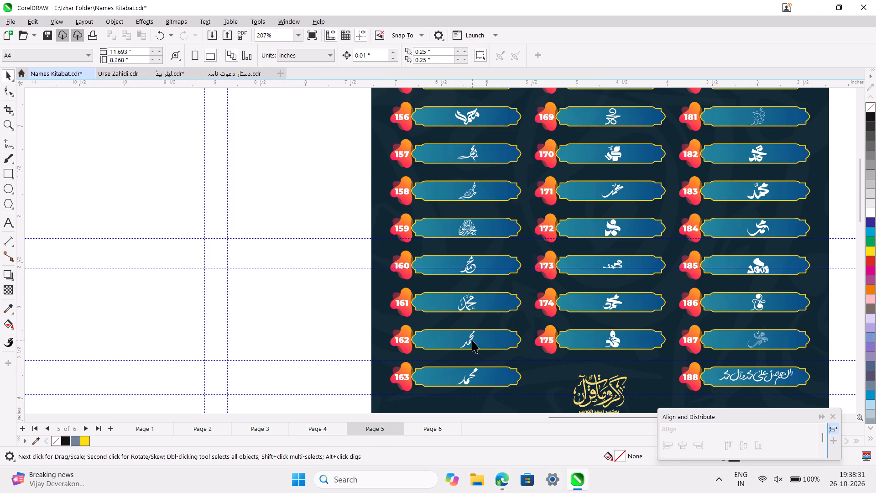
# Copy the "محمد" calligraphy from plate 162 and paste it onto Page 1.
pyautogui.click(472, 338)
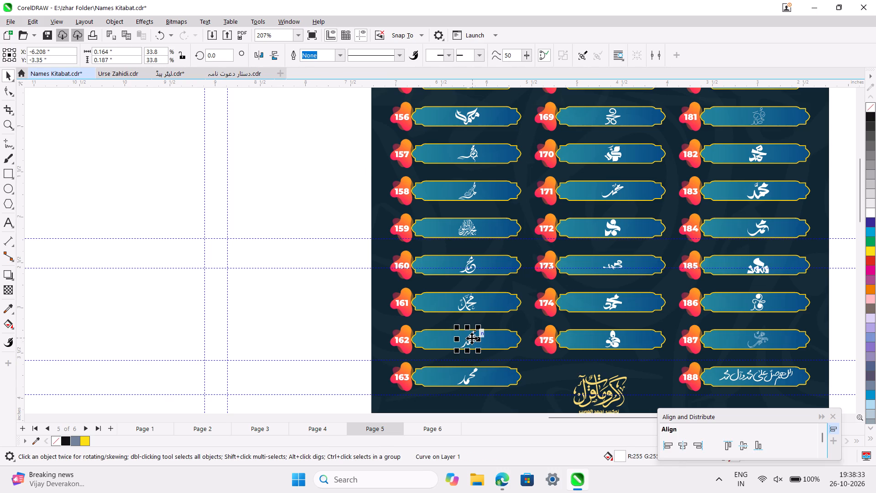
pyautogui.hotkey('ctrl', 'c')
pyautogui.click(130, 429)
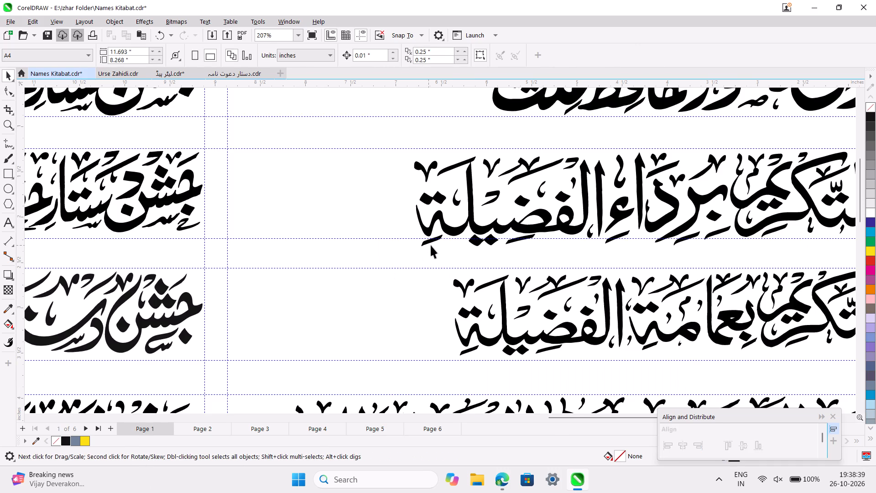
pyautogui.keyDown('ctrl'); pyautogui.scroll(-8, 431, 245); pyautogui.keyUp('ctrl')
pyautogui.scroll(1, 431, 245)
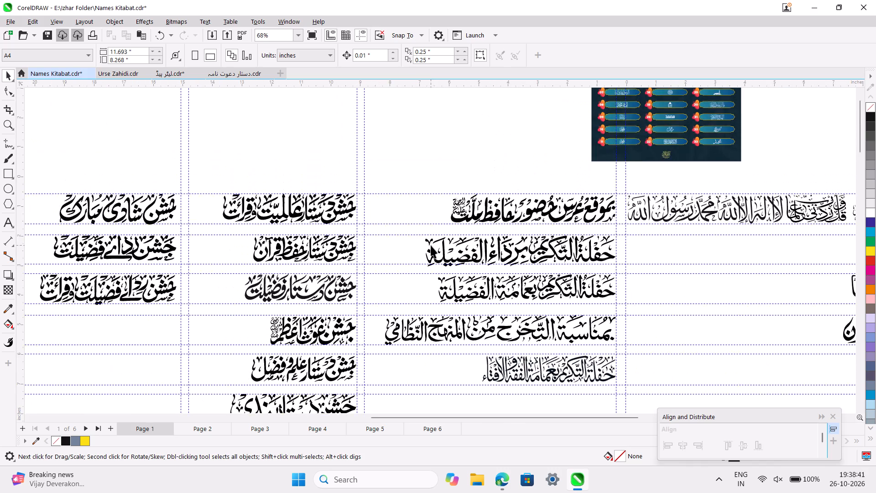
pyautogui.scroll(1, 431, 245)
pyautogui.keyDown('ctrl'); pyautogui.scroll(3, 550, 195); pyautogui.keyUp('ctrl')
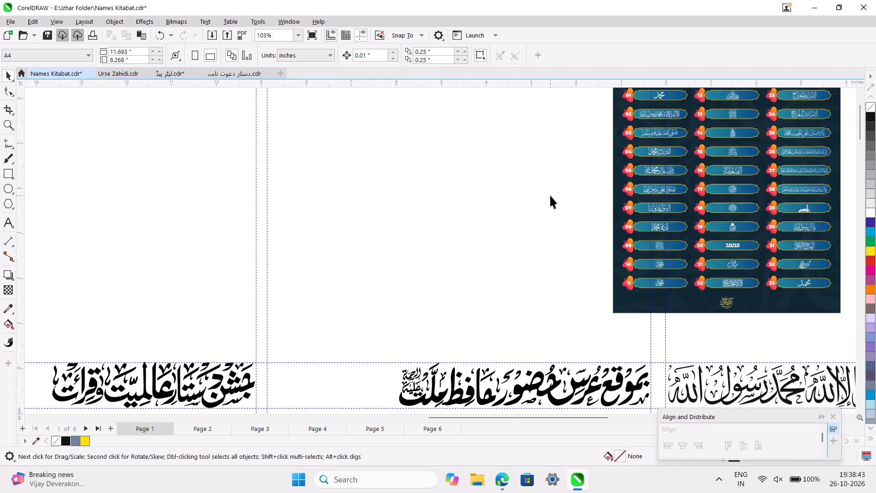
pyautogui.hotkey('ctrl', 'v')
# Move the pasted "محمد" calligraphy to the empty space just below the long Kalima line, at about X 5.47, Y -1.37 inches.
pyautogui.scroll(1, 742, 210)
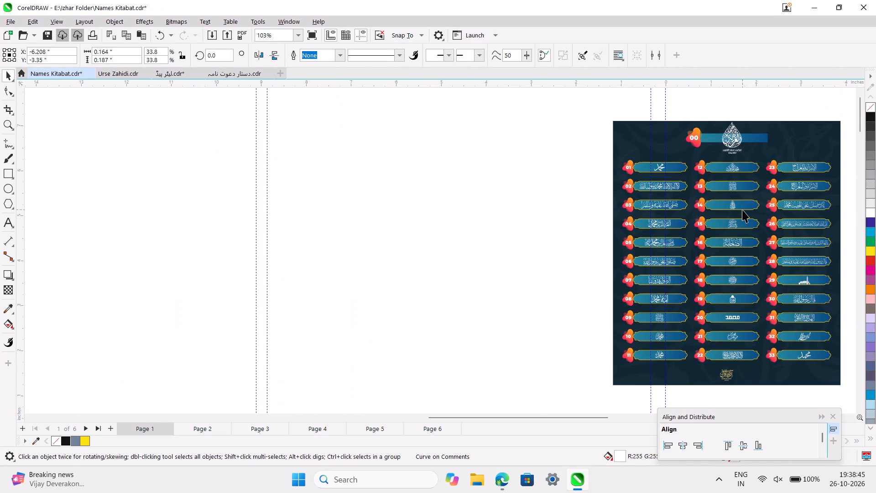
pyautogui.scroll(1, 742, 210)
pyautogui.keyDown('ctrl'); pyautogui.scroll(-6, 742, 210); pyautogui.keyUp('ctrl')
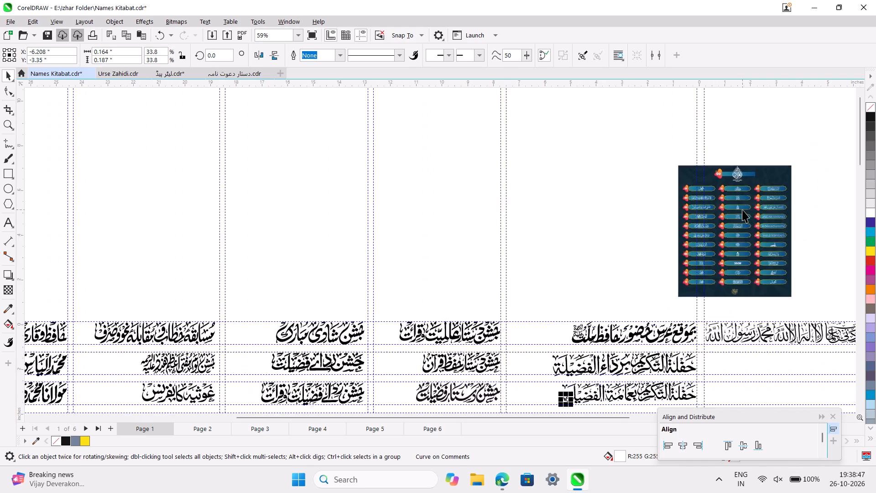
pyautogui.keyDown('ctrl'); pyautogui.scroll(-2, 742, 210); pyautogui.keyUp('ctrl')
pyautogui.keyDown('ctrl'); pyautogui.scroll(5, 632, 352); pyautogui.keyUp('ctrl')
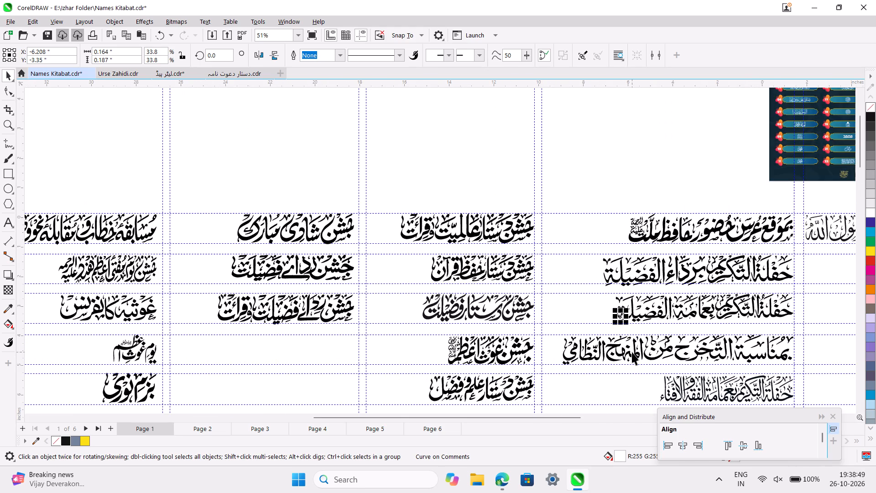
pyautogui.keyDown('ctrl'); pyautogui.scroll(1, 632, 352); pyautogui.keyUp('ctrl')
pyautogui.scroll(-4, 632, 352)
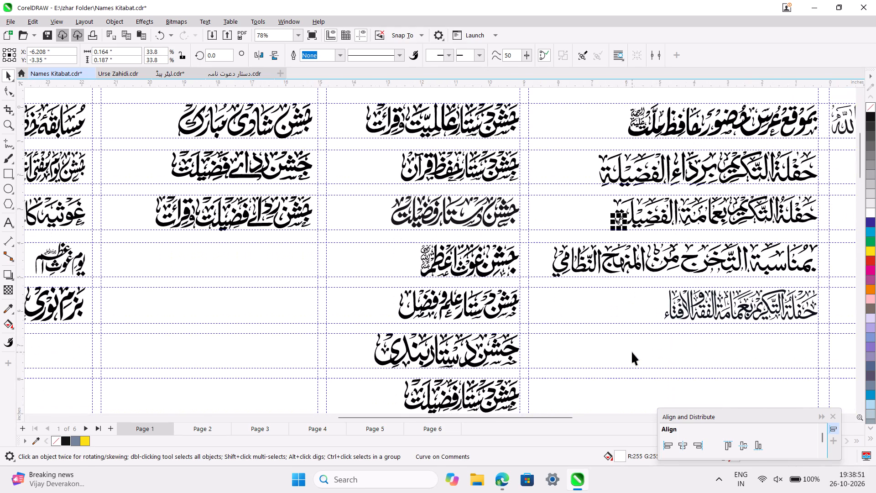
pyautogui.keyDown('ctrl'); pyautogui.scroll(-3, 632, 352); pyautogui.keyUp('ctrl')
pyautogui.hscroll(-3, 632, 352)
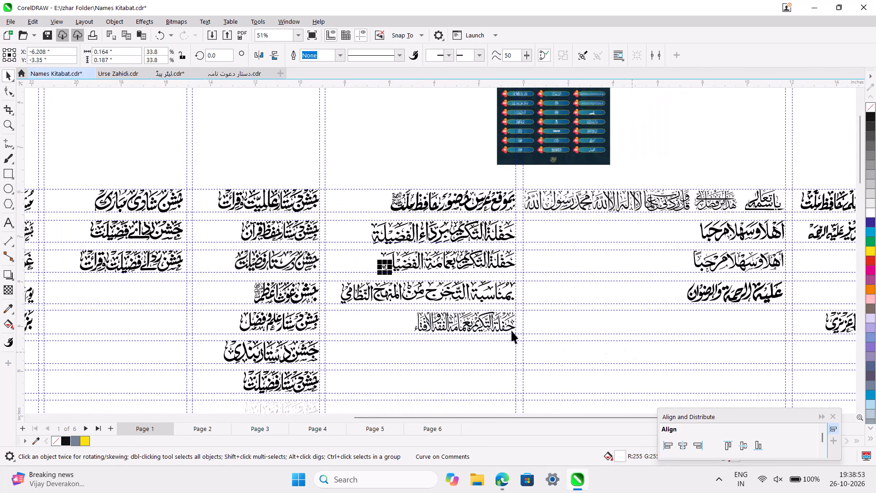
pyautogui.moveTo(382, 270); pyautogui.dragTo(636, 220)
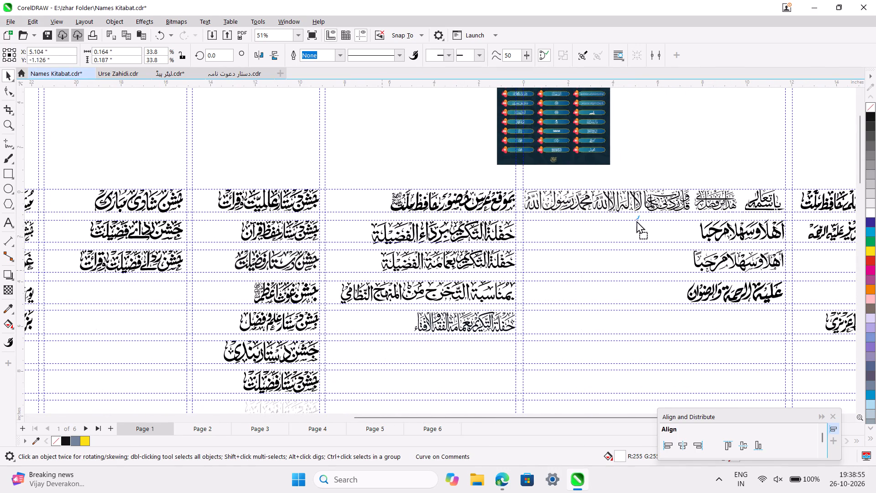
pyautogui.moveTo(636, 220); pyautogui.dragTo(643, 227)
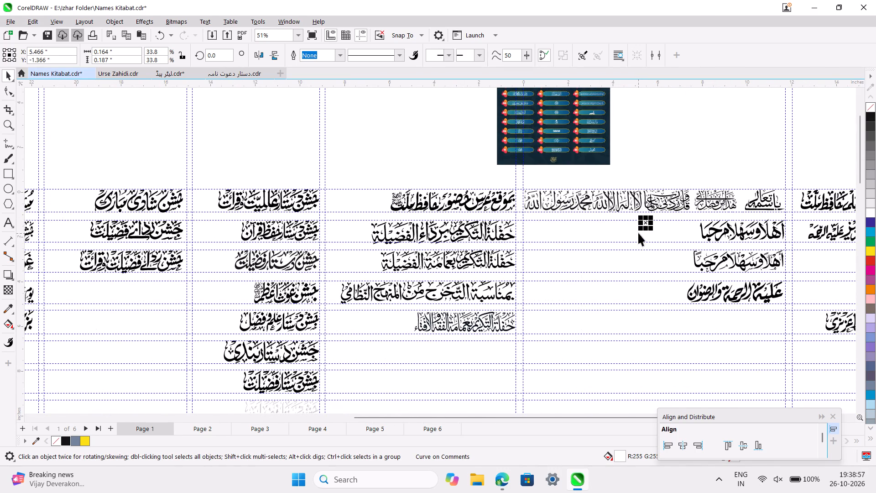
# Enlarge the pasted "محمد" calligraphy to about 0.83 by 0.95 inches, fill it black and clear the selection.
pyautogui.moveTo(639, 232); pyautogui.dragTo(593, 249)
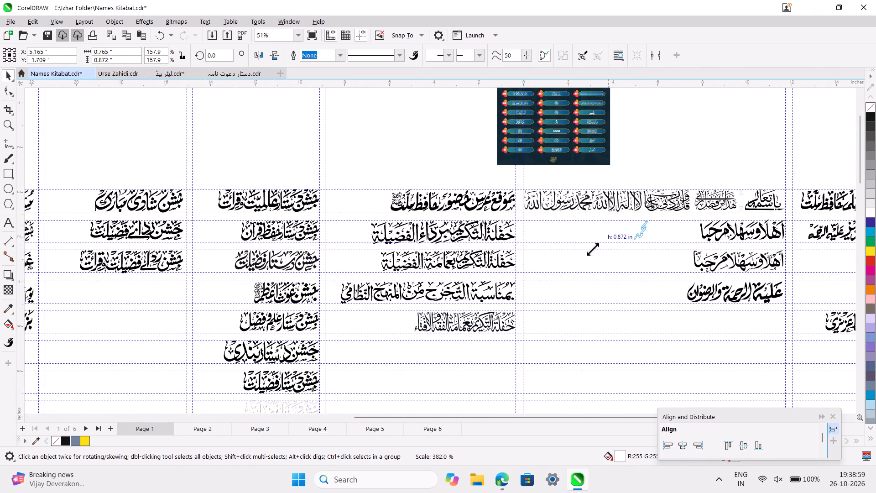
pyautogui.moveTo(593, 249); pyautogui.dragTo(590, 249)
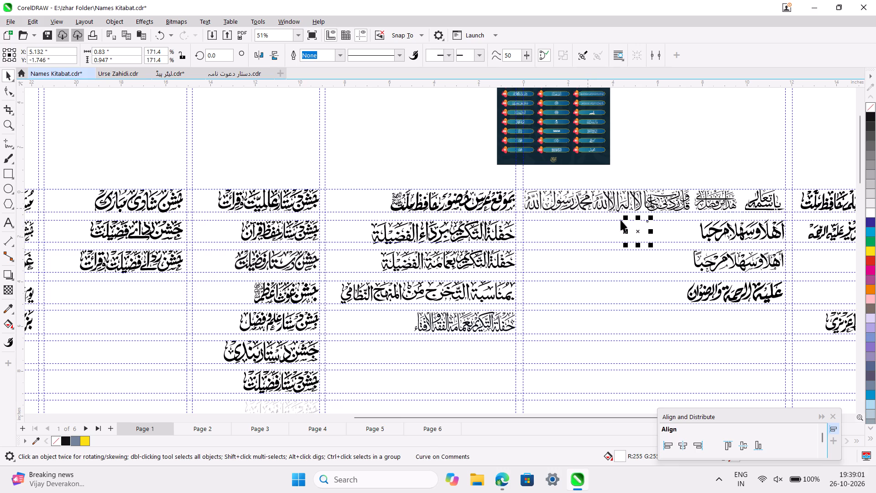
pyautogui.click(68, 442)
pyautogui.click(444, 113)
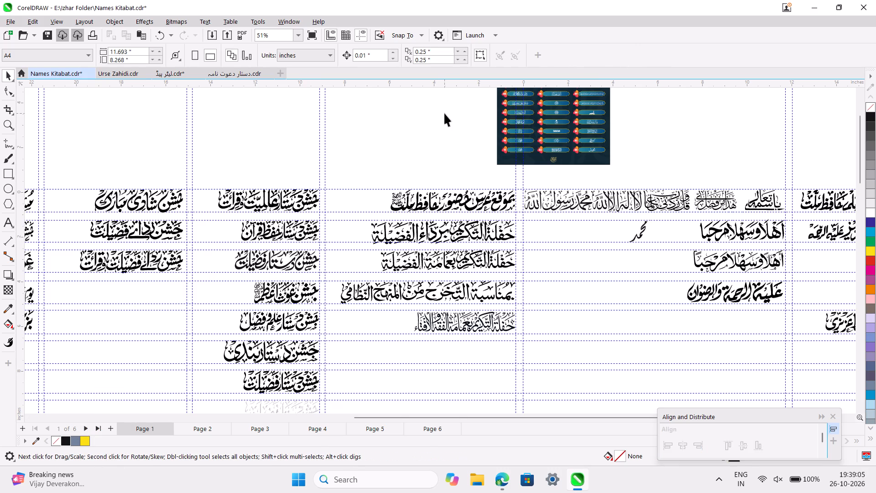
# Check the calligraphy sheet numbered 151 to 188 on Page 5 and delete that page.
pyautogui.click(371, 430)
pyautogui.keyDown('ctrl'); pyautogui.scroll(6, 381, 330); pyautogui.keyUp('ctrl')
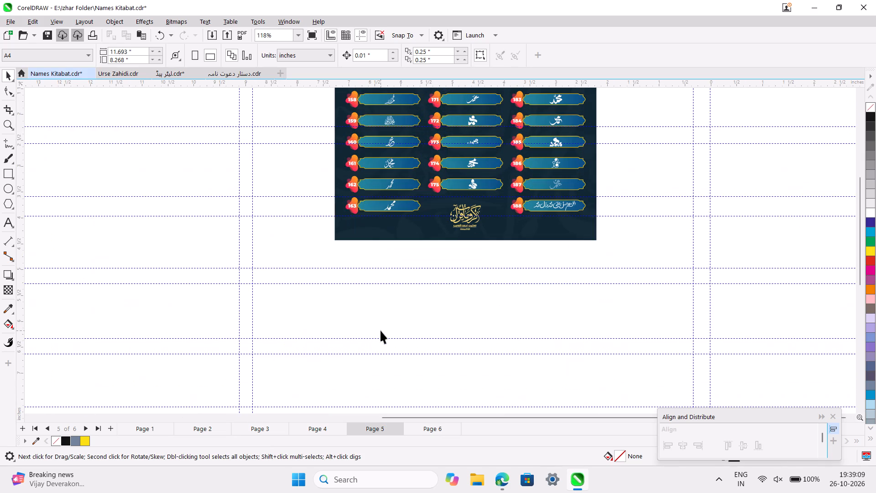
pyautogui.scroll(3, 381, 330)
pyautogui.scroll(-1, 381, 330)
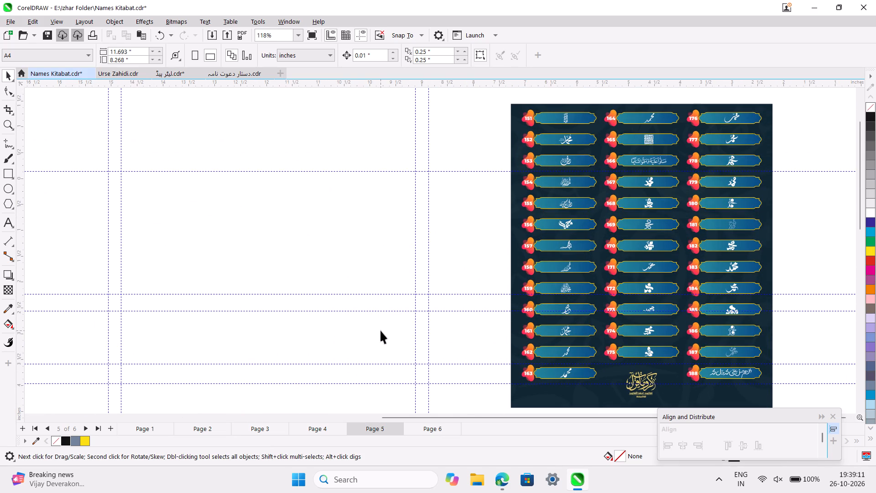
pyautogui.scroll(-2, 381, 330)
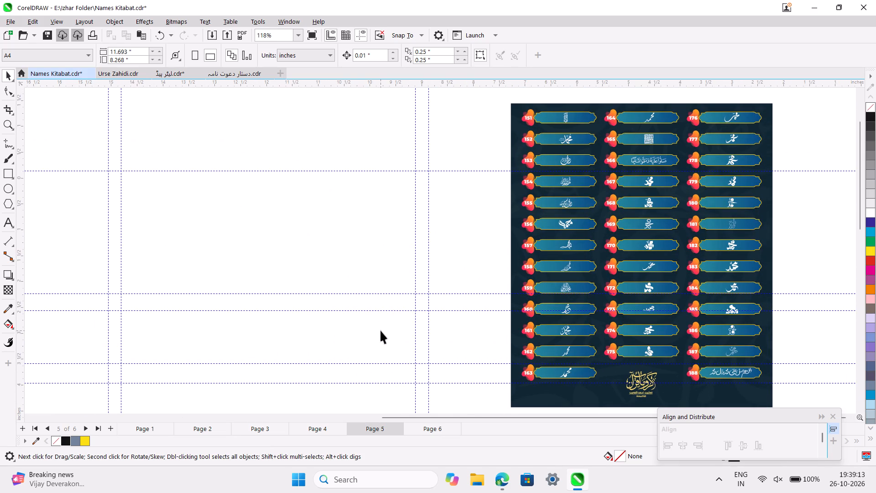
pyautogui.scroll(-1, 381, 330)
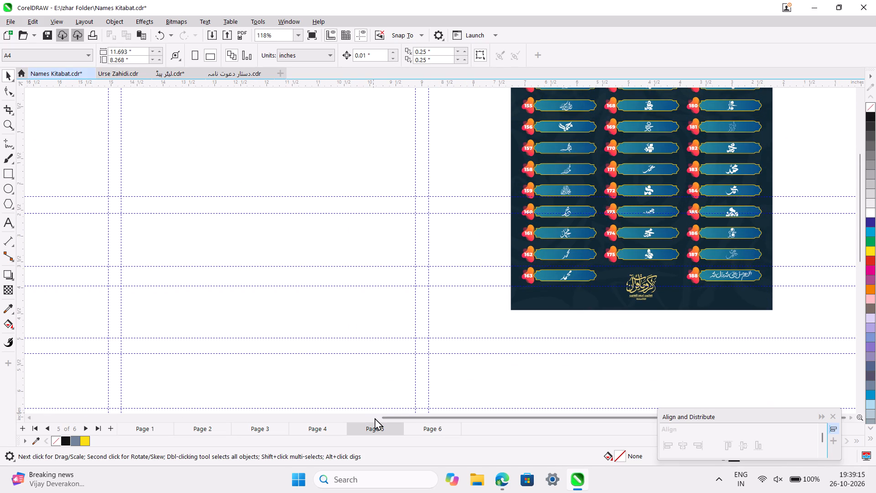
pyautogui.rightClick(381, 427)
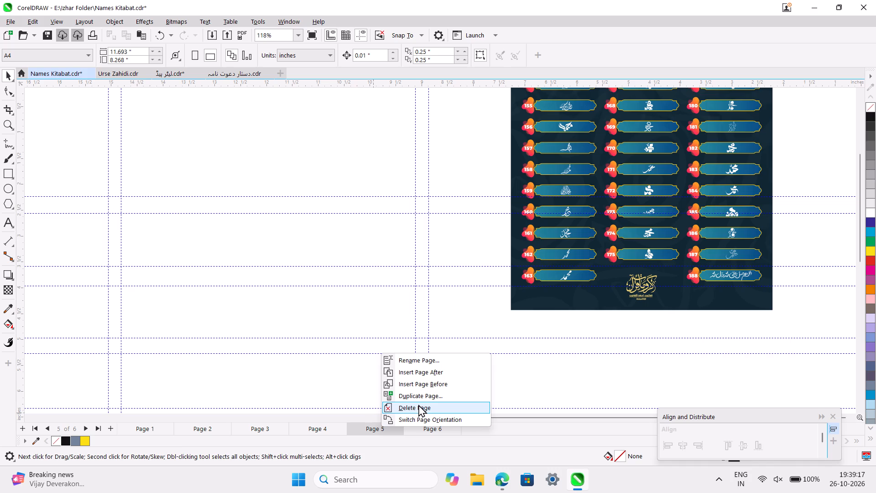
pyautogui.click(418, 404)
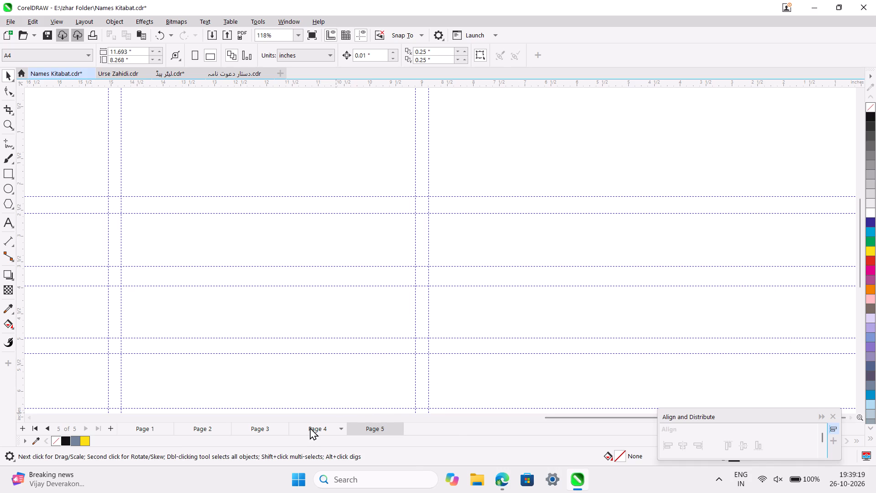
# Look through the calligraphy sheet ending at number 150 on Page 4 and delete that page.
pyautogui.click(310, 427)
pyautogui.keyDown('ctrl'); pyautogui.scroll(4, 560, 322); pyautogui.keyUp('ctrl')
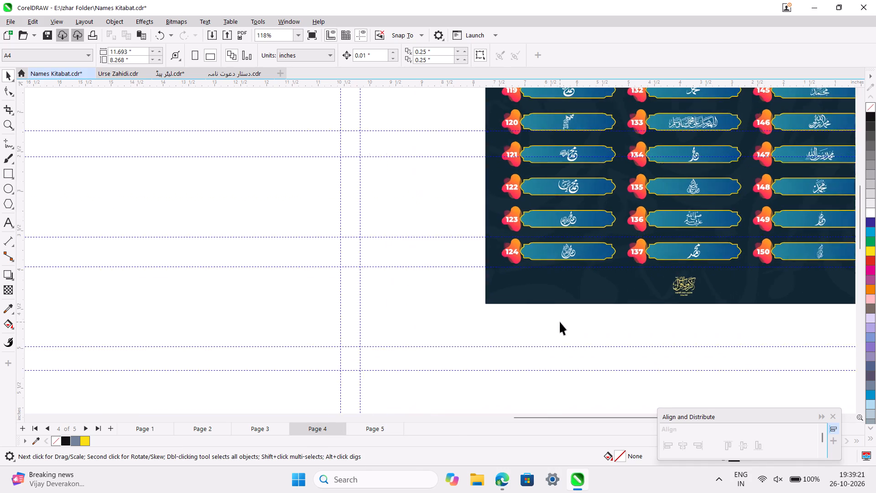
pyautogui.scroll(1, 560, 322)
pyautogui.hscroll(-2, 560, 322)
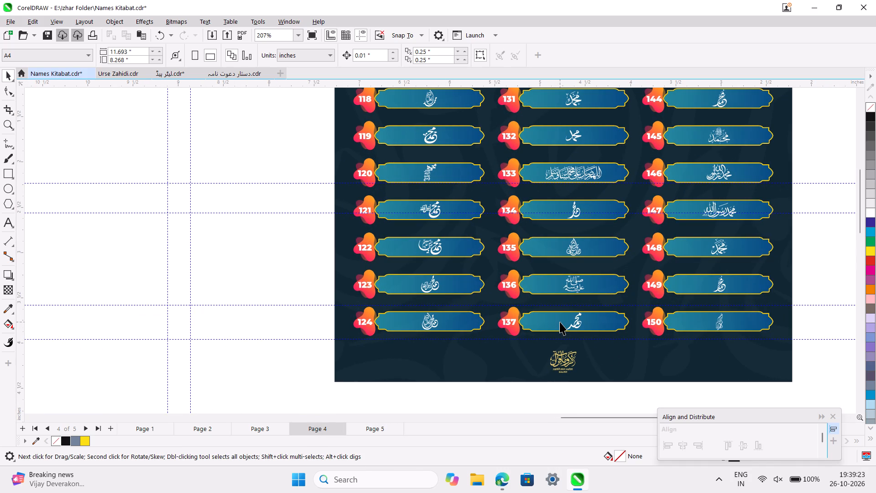
pyautogui.scroll(1, 560, 322)
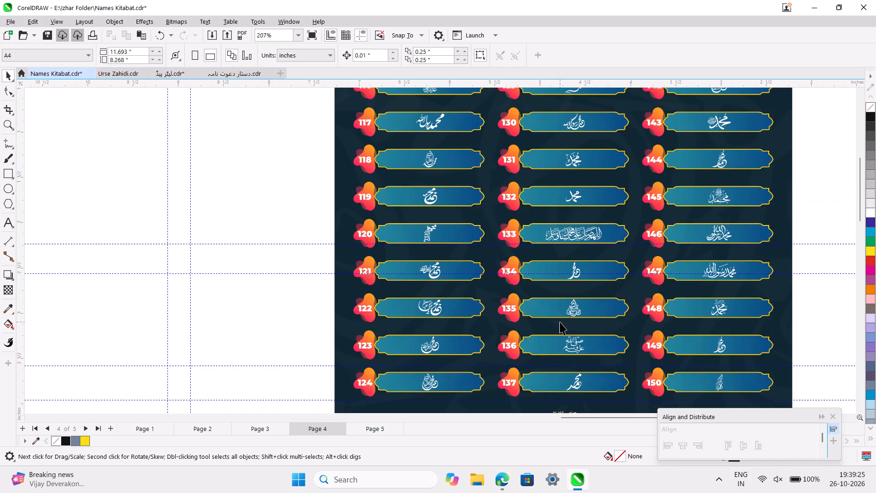
pyautogui.scroll(1, 560, 322)
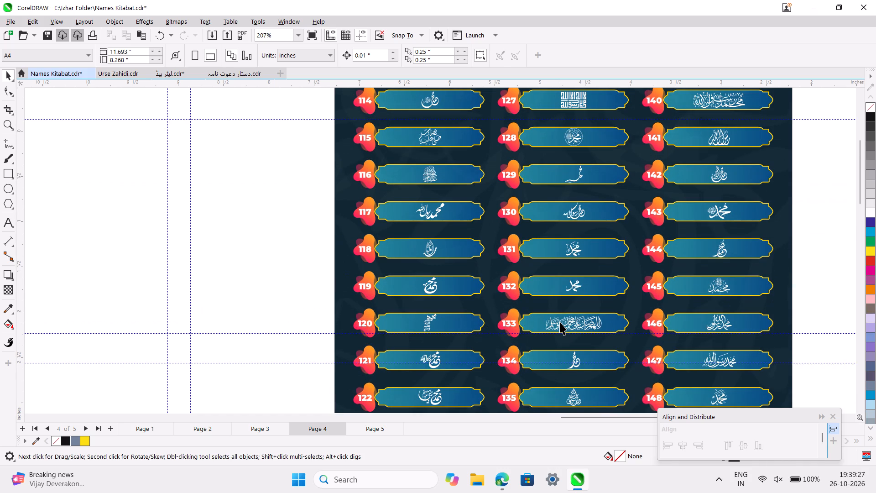
pyautogui.scroll(1, 560, 322)
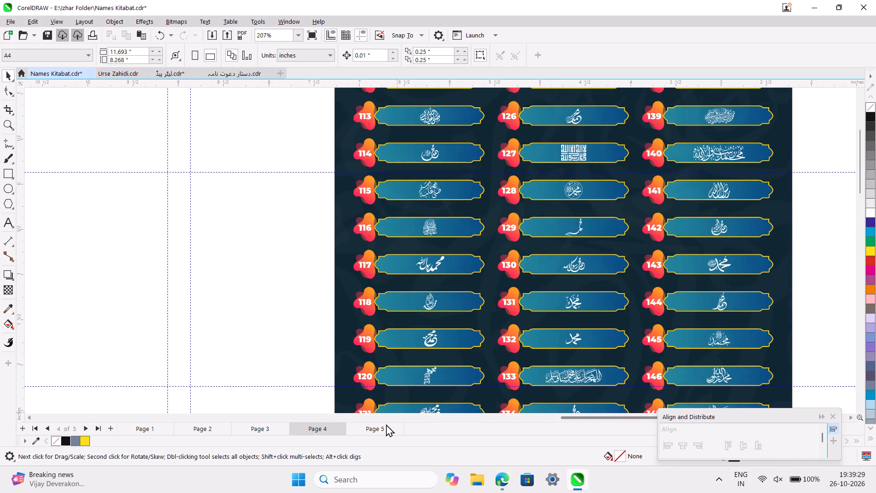
pyautogui.rightClick(327, 428)
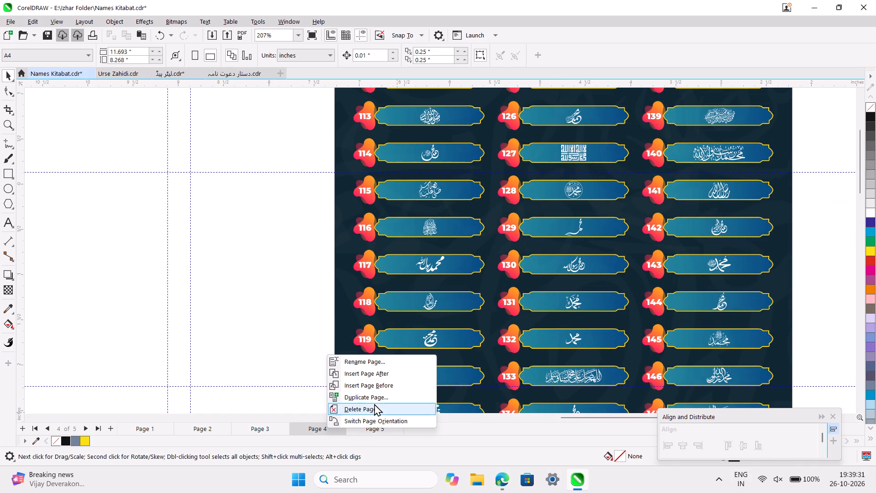
pyautogui.click(375, 404)
# Look through the calligraphy sheet ending at number 111 on Page 3 and delete that page.
pyautogui.click(271, 430)
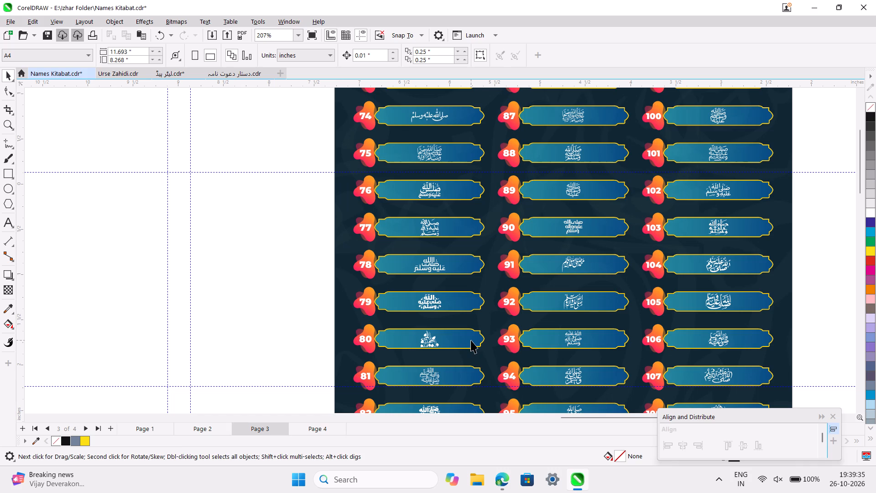
pyautogui.scroll(-2, 471, 340)
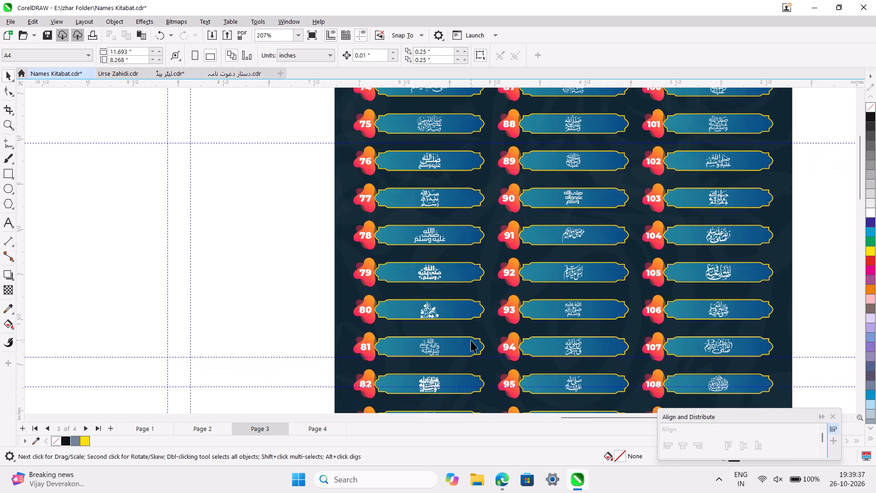
pyautogui.scroll(-3, 471, 340)
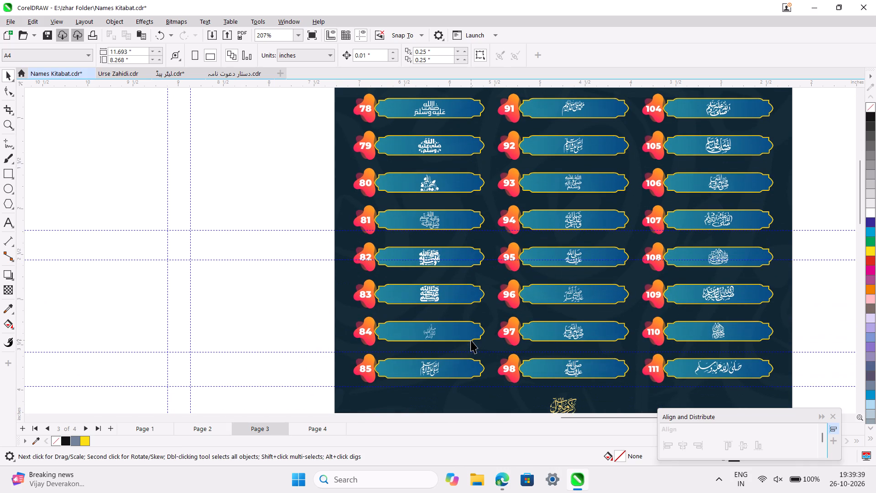
pyautogui.scroll(-1, 471, 340)
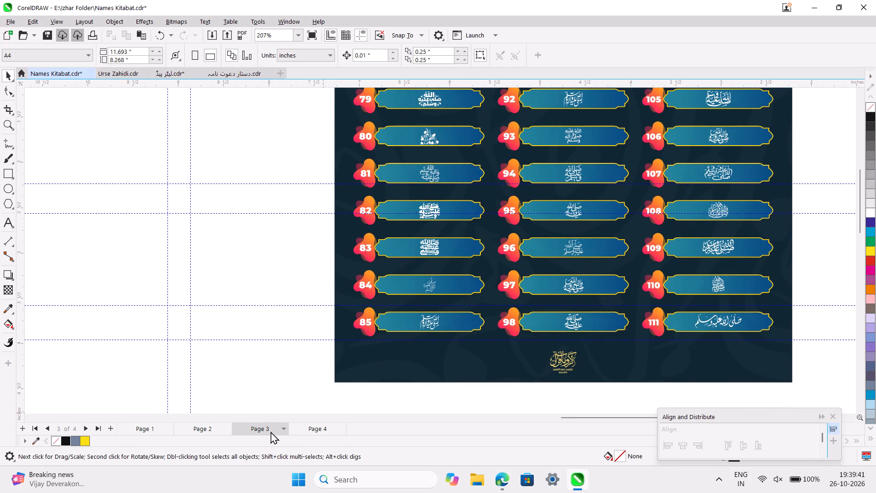
pyautogui.rightClick(271, 431)
pyautogui.click(302, 414)
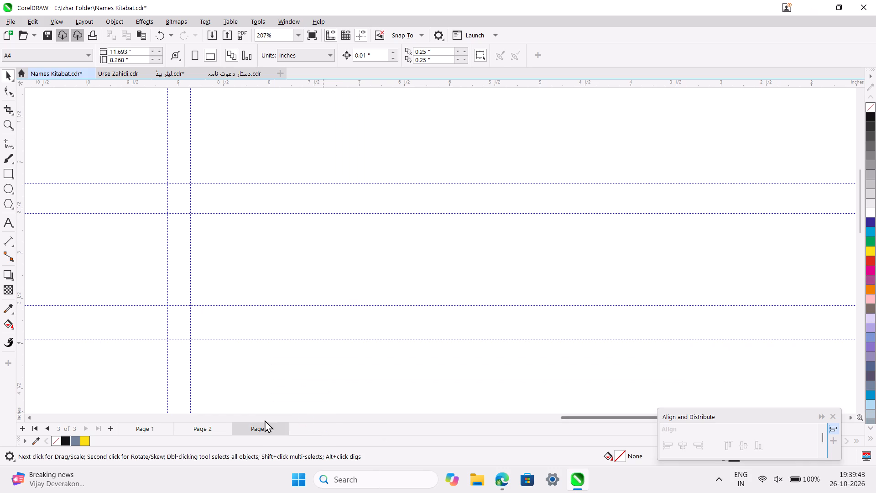
# Look through the calligraphy sheet numbered 34 to 72 on Page 2 and delete that page.
pyautogui.click(199, 429)
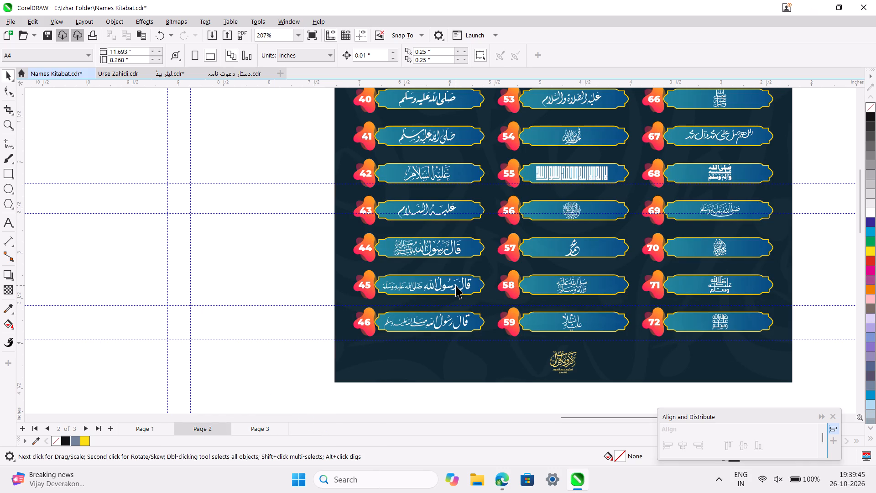
pyautogui.scroll(1, 456, 285)
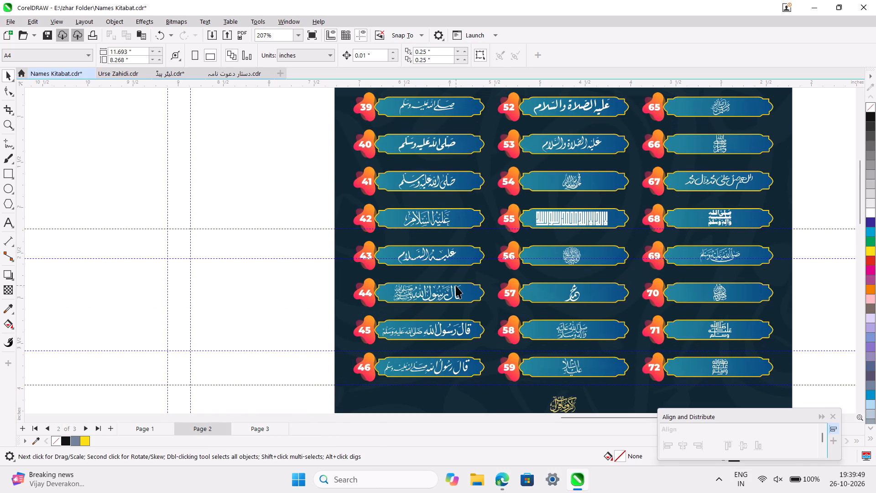
pyautogui.scroll(2, 456, 285)
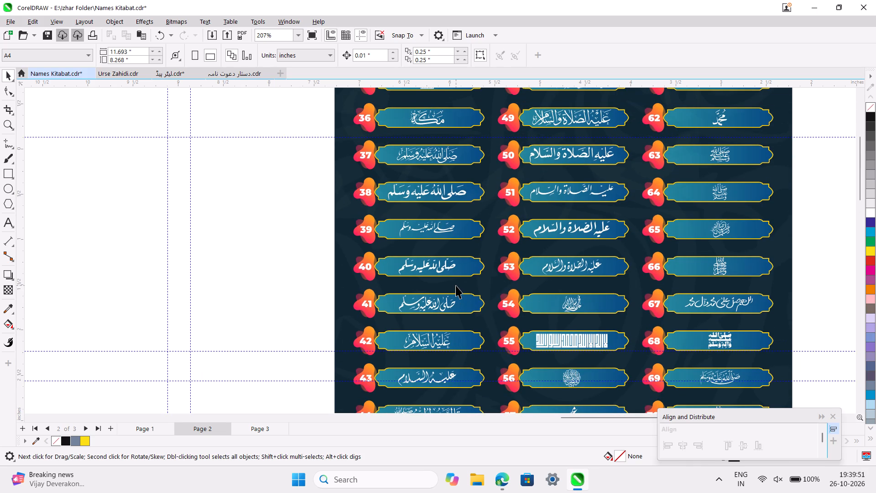
pyautogui.scroll(1, 456, 285)
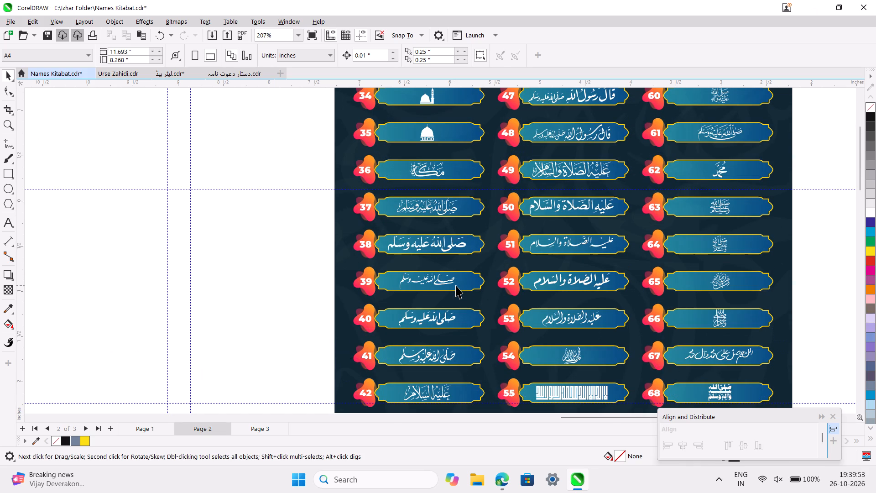
pyautogui.scroll(1, 456, 285)
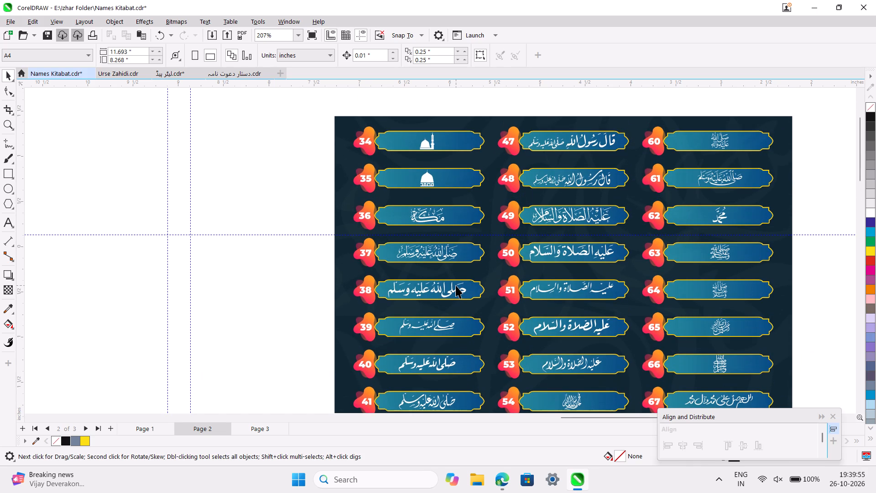
pyautogui.scroll(-1, 456, 285)
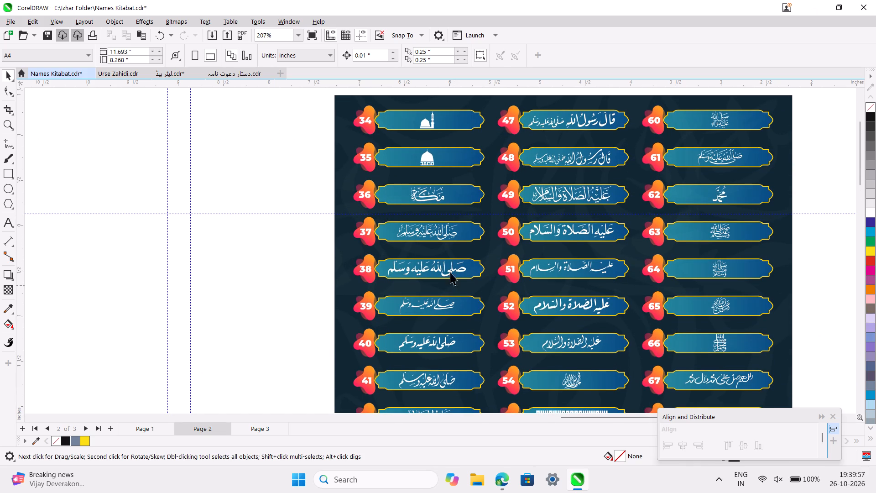
pyautogui.scroll(-3, 339, 356)
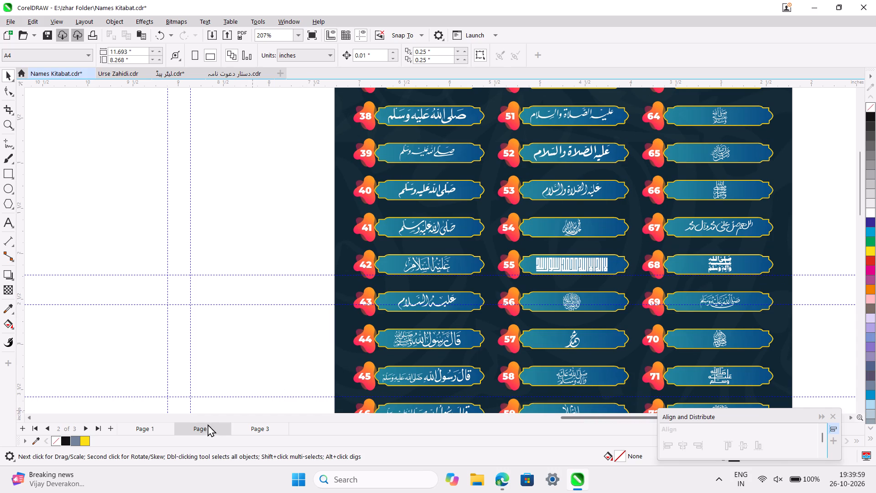
pyautogui.click(210, 427)
pyautogui.rightClick(210, 427)
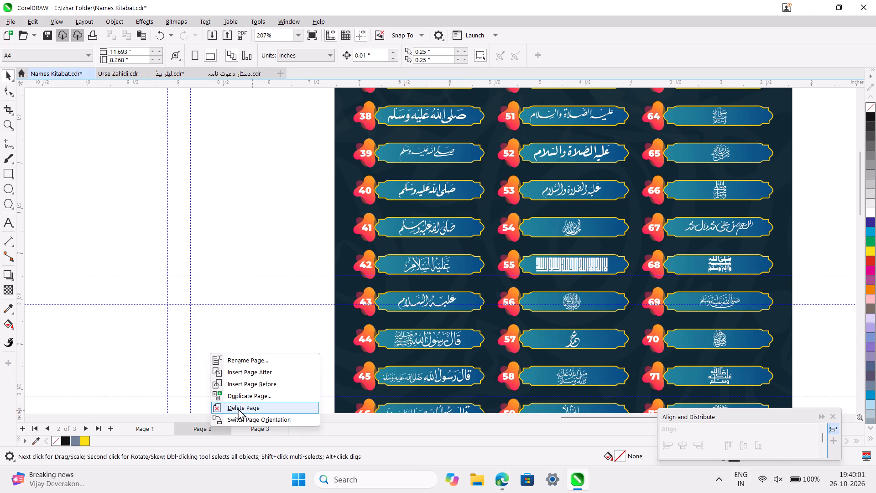
pyautogui.click(259, 409)
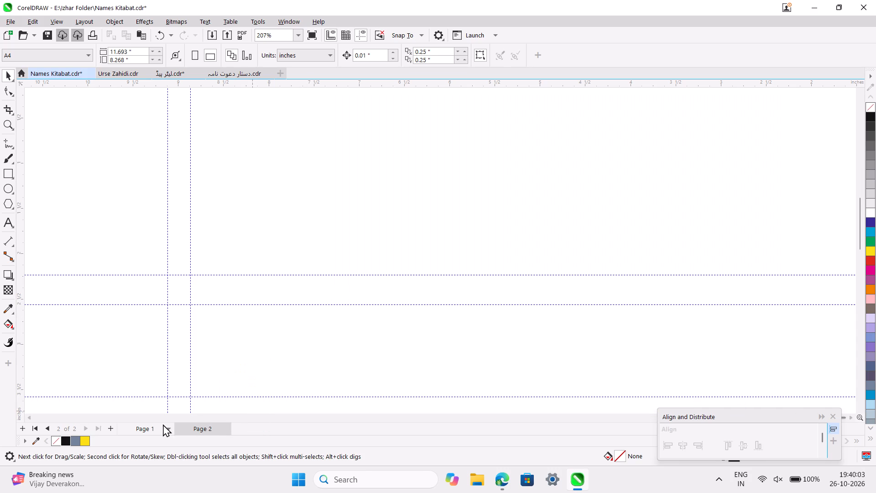
# Look over the decorative artwork left on Page 2.
pyautogui.keyDown('ctrl'); pyautogui.scroll(-14, 228, 354); pyautogui.keyUp('ctrl')
pyautogui.hscroll(4, 228, 354)
pyautogui.keyDown('ctrl'); pyautogui.scroll(4, 287, 341); pyautogui.keyUp('ctrl')
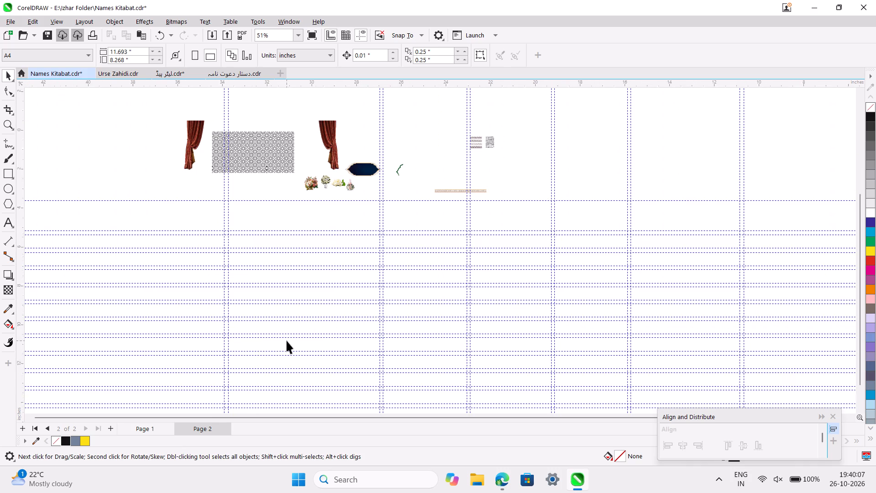
pyautogui.keyDown('ctrl'); pyautogui.scroll(1, 287, 341); pyautogui.keyUp('ctrl')
# Switch to Page 1 and review the dark calligraphy sheet with designs numbered 01 to 33.
pyautogui.click(137, 434)
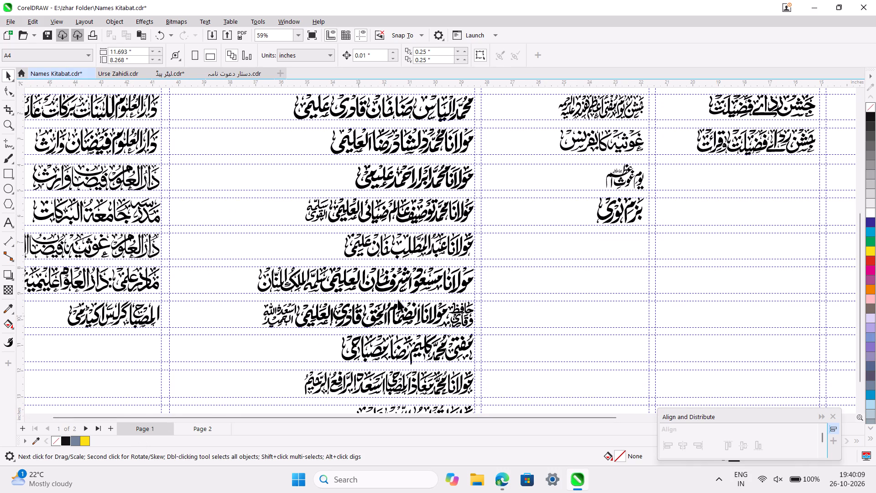
pyautogui.keyDown('ctrl'); pyautogui.scroll(2, 400, 298); pyautogui.keyUp('ctrl')
pyautogui.keyDown('ctrl'); pyautogui.scroll(-7, 400, 298); pyautogui.keyUp('ctrl')
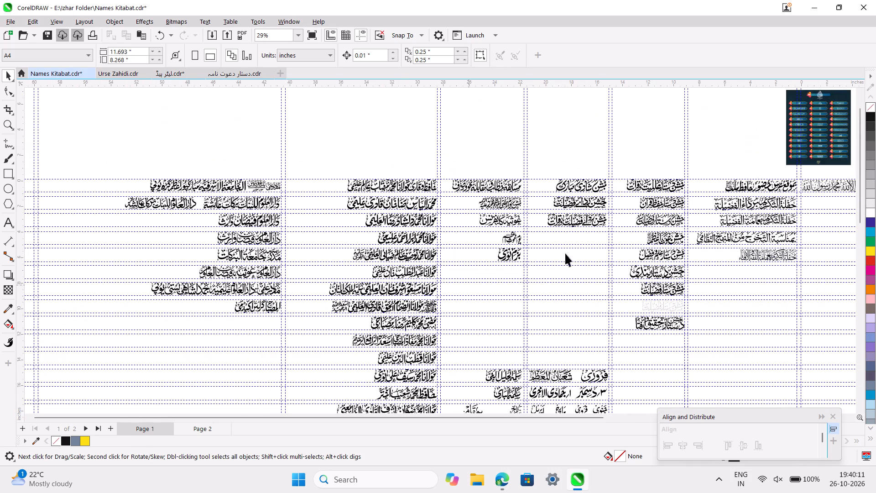
pyautogui.scroll(1, 658, 229)
pyautogui.hscroll(-1, 658, 229)
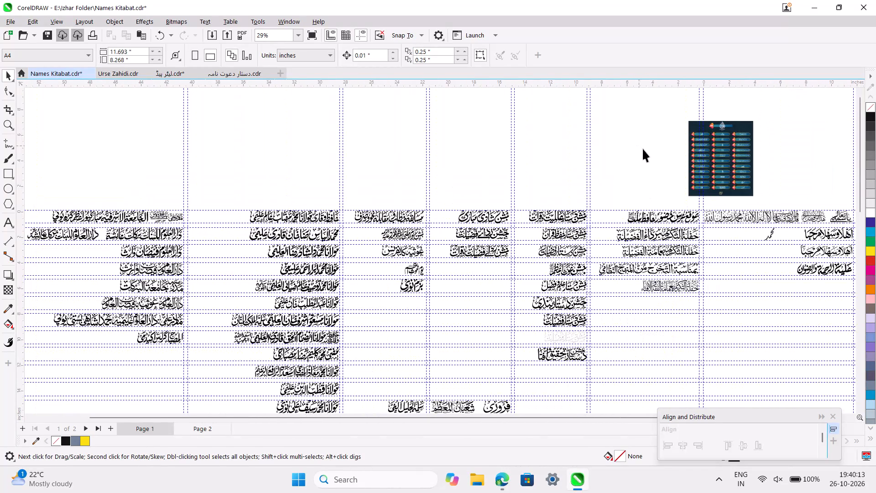
pyautogui.keyDown('ctrl'); pyautogui.scroll(8, 648, 154); pyautogui.keyUp('ctrl')
pyautogui.hscroll(-3, 648, 154)
pyautogui.scroll(1, 648, 154)
pyautogui.keyDown('ctrl'); pyautogui.scroll(8, 648, 154); pyautogui.keyUp('ctrl')
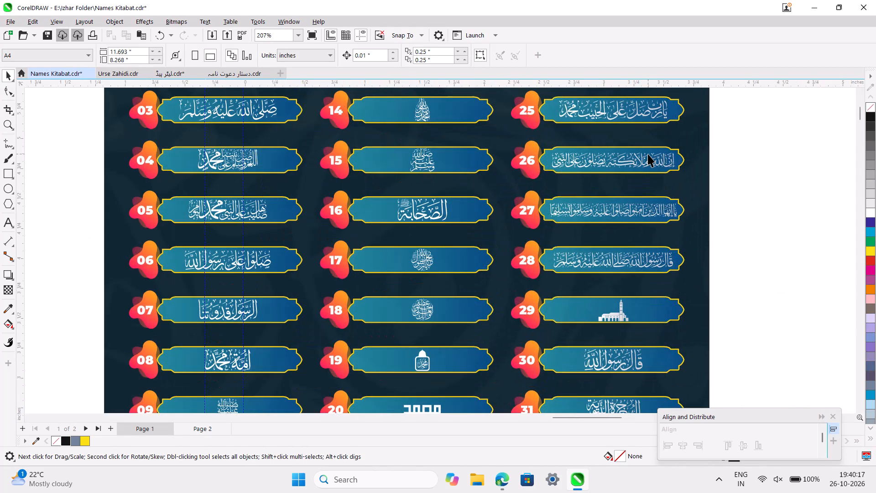
pyautogui.scroll(2, 648, 154)
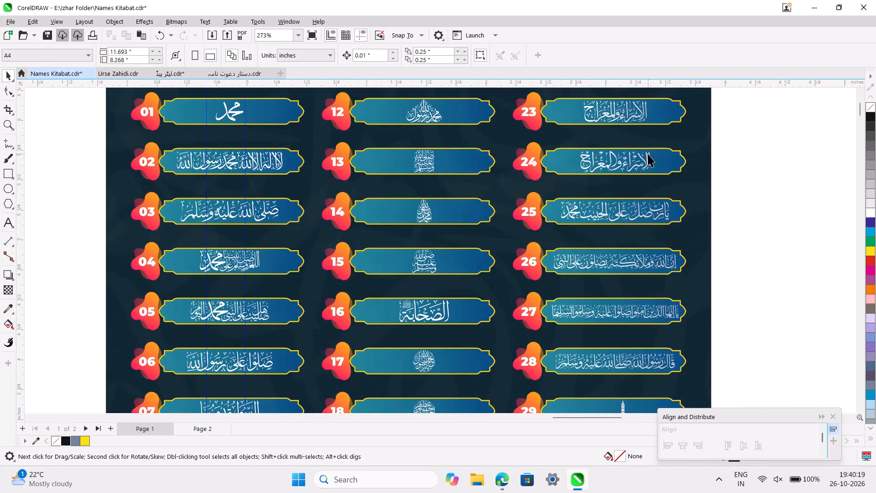
pyautogui.scroll(1, 648, 154)
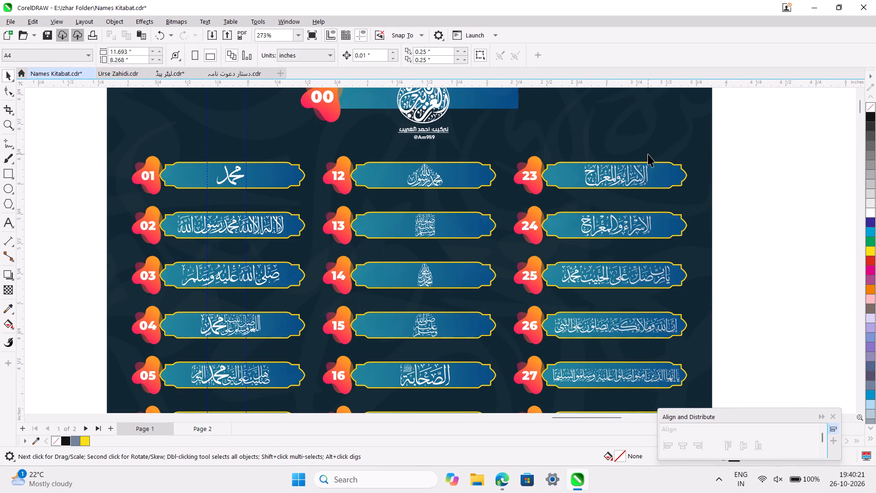
pyautogui.scroll(-3, 648, 154)
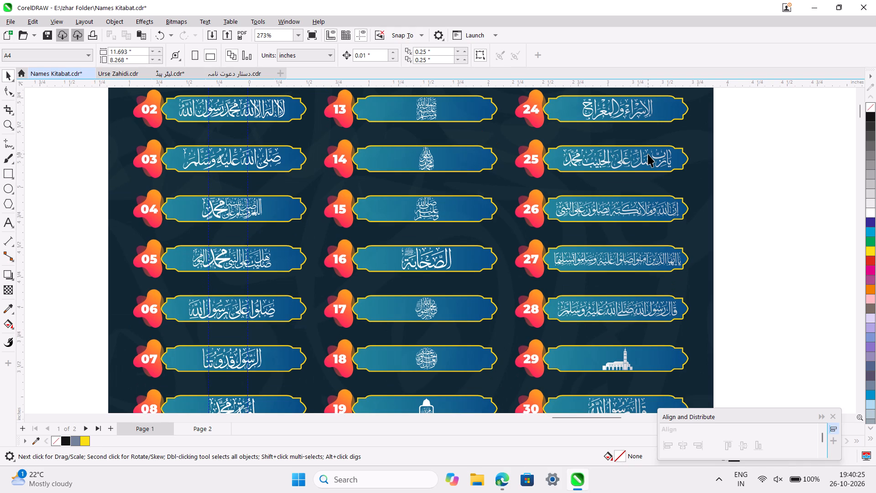
pyautogui.keyDown('ctrl'); pyautogui.scroll(-2, 648, 154); pyautogui.keyUp('ctrl')
pyautogui.scroll(-1, 648, 202)
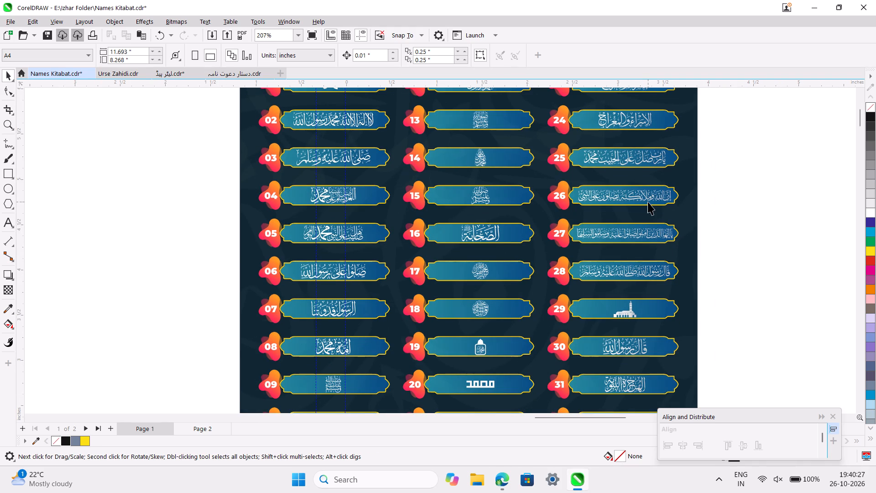
pyautogui.scroll(-1, 648, 202)
pyautogui.scroll(1, 648, 202)
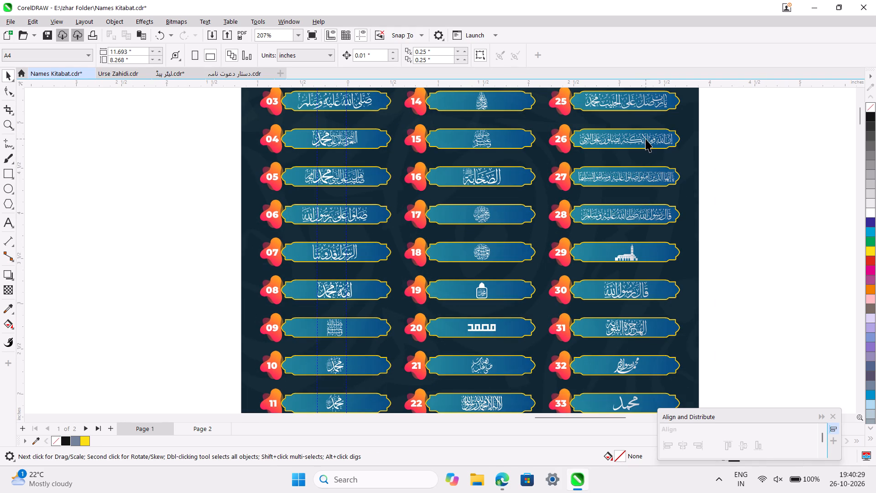
# Move calligraphy design 26 off the sheet to the row beside the black "محمد" design and fill it black.
pyautogui.click(647, 142)
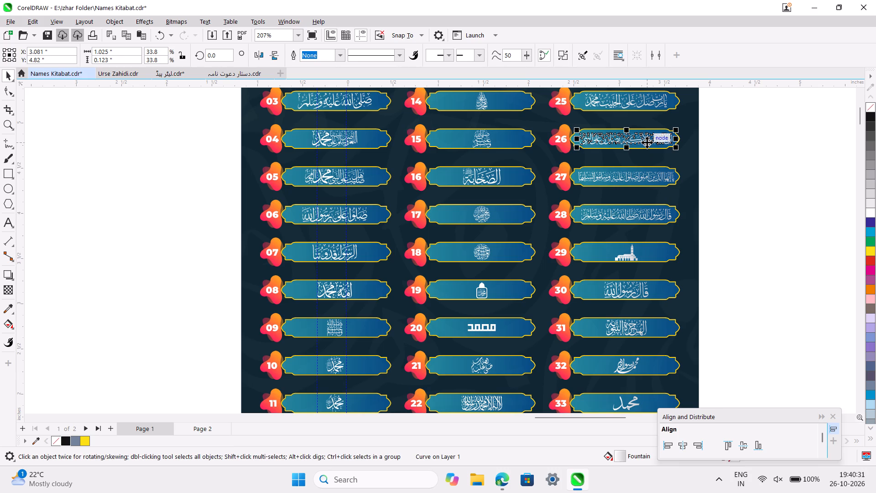
pyautogui.keyDown('ctrl'); pyautogui.scroll(-5, 647, 142); pyautogui.keyUp('ctrl')
pyautogui.click(647, 142)
pyautogui.click(647, 142)
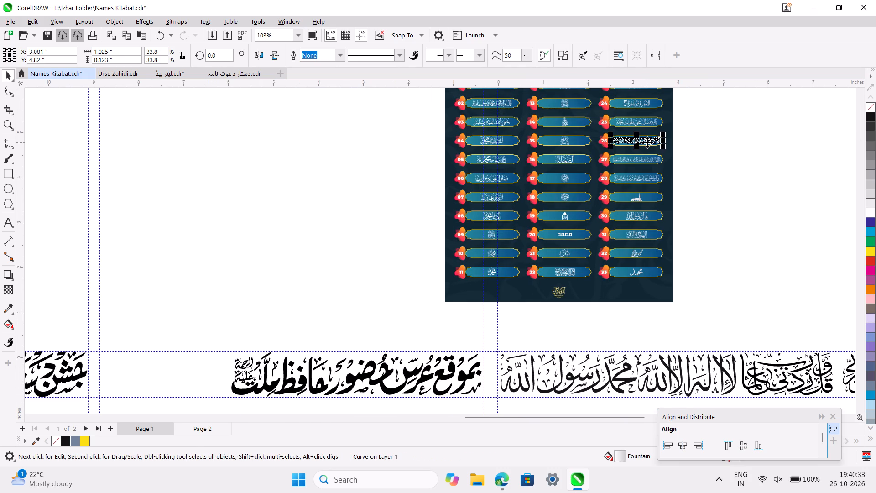
pyautogui.keyDown('ctrl'); pyautogui.scroll(-3, 647, 142); pyautogui.keyUp('ctrl')
pyautogui.moveTo(647, 142); pyautogui.dragTo(666, 330)
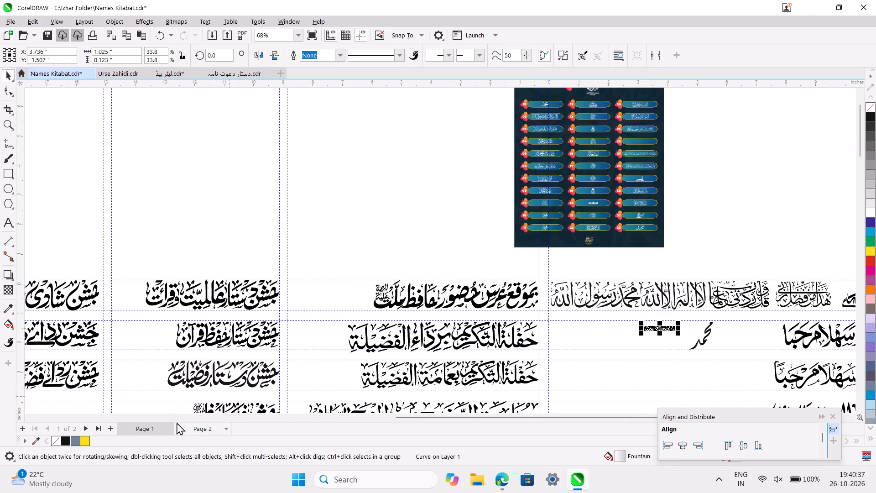
pyautogui.click(68, 441)
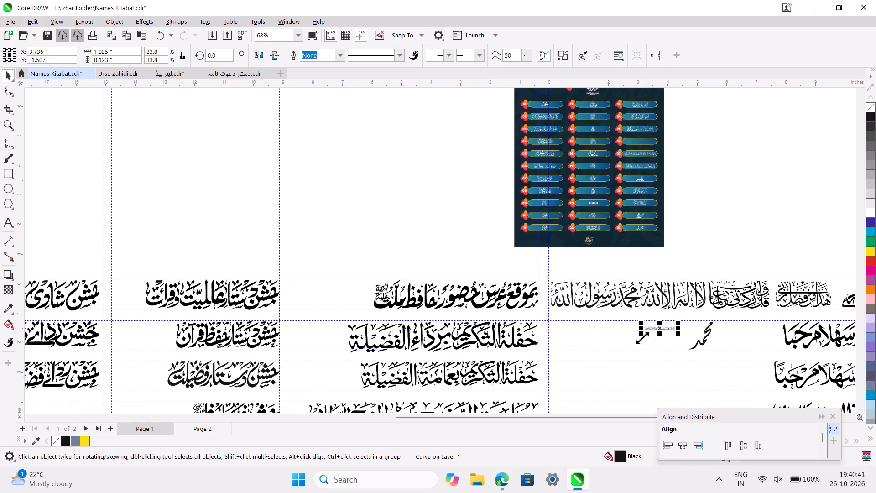
# Enlarge the extracted design 26 calligraphy proportionally to about 3.55 by 0.43 inches.
pyautogui.moveTo(642, 336); pyautogui.dragTo(568, 364)
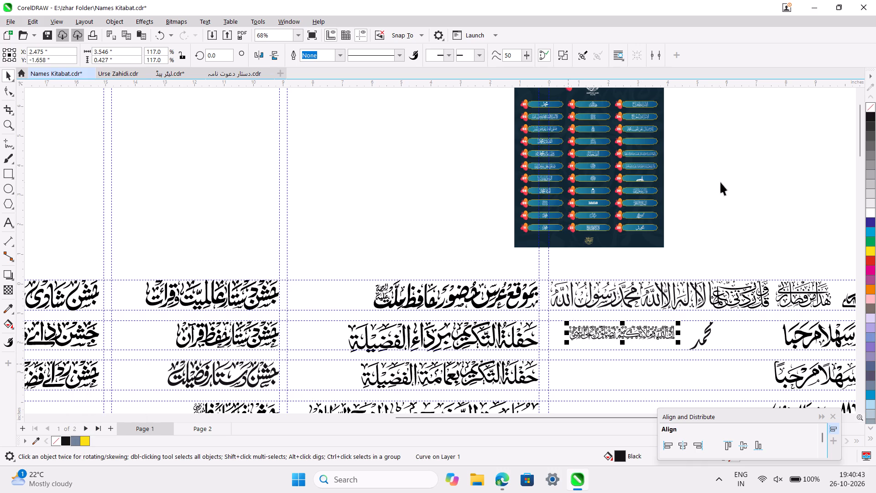
pyautogui.click(720, 182)
# Move calligraphy design 28 off the sheet into the blank area beside its third column and fill it black.
pyautogui.hscroll(-1, 650, 212)
pyautogui.keyDown('ctrl'); pyautogui.scroll(6, 650, 212); pyautogui.keyUp('ctrl')
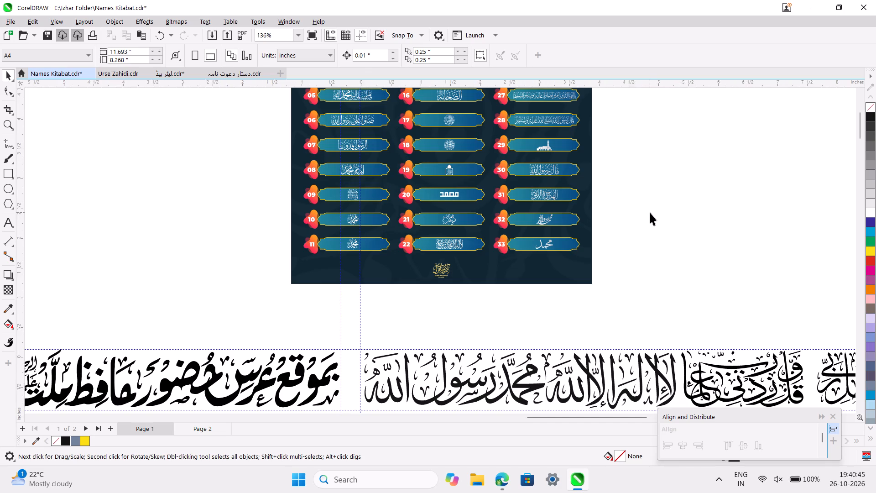
pyautogui.keyDown('ctrl'); pyautogui.scroll(1, 650, 212); pyautogui.keyUp('ctrl')
pyautogui.hscroll(2, 650, 212)
pyautogui.scroll(1, 650, 212)
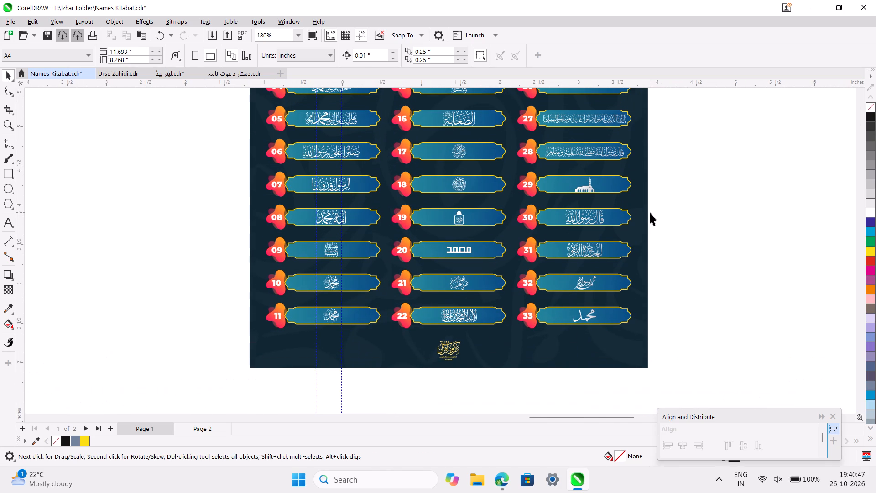
pyautogui.keyDown('ctrl'); pyautogui.scroll(2, 619, 206); pyautogui.keyUp('ctrl')
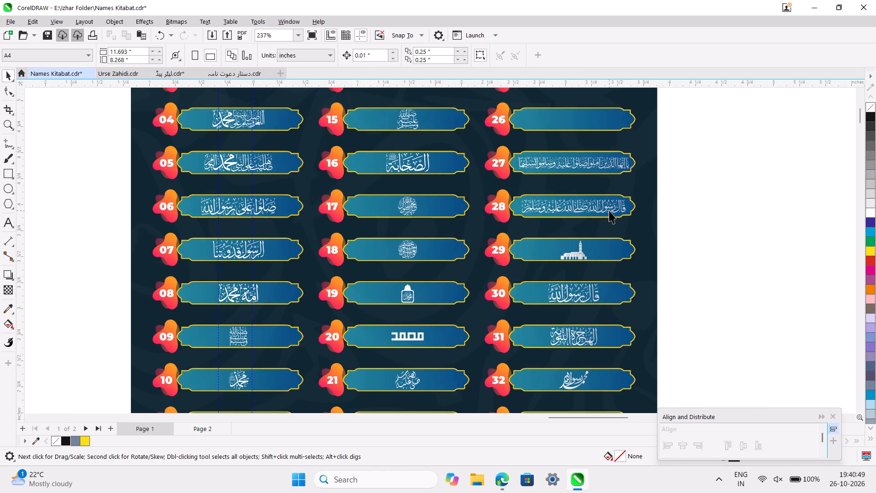
pyautogui.click(609, 210)
pyautogui.moveTo(609, 210); pyautogui.dragTo(679, 220)
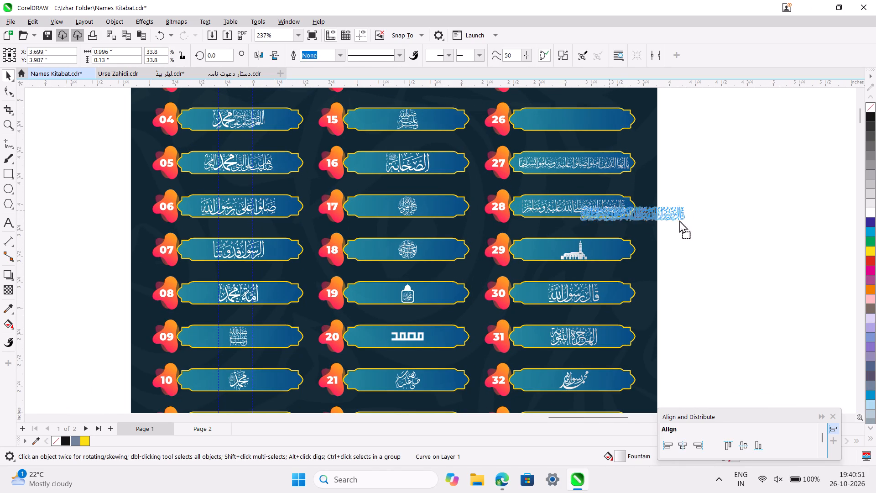
pyautogui.moveTo(679, 220); pyautogui.dragTo(761, 251)
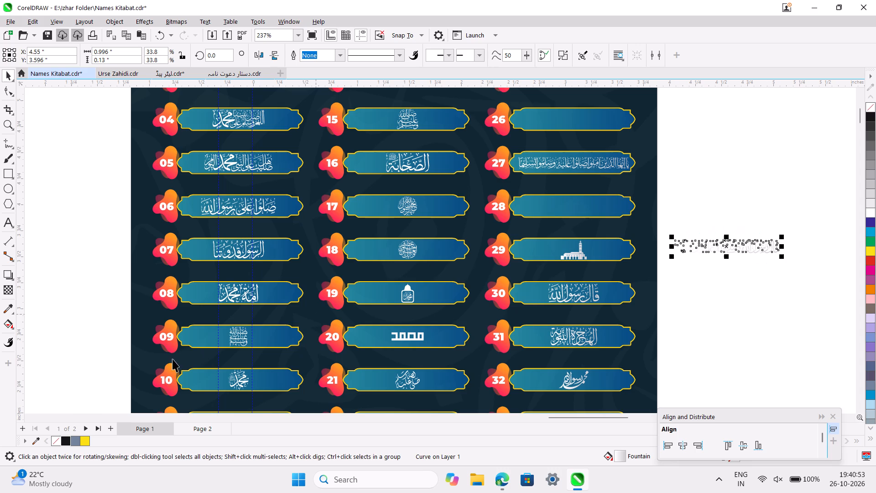
pyautogui.click(66, 441)
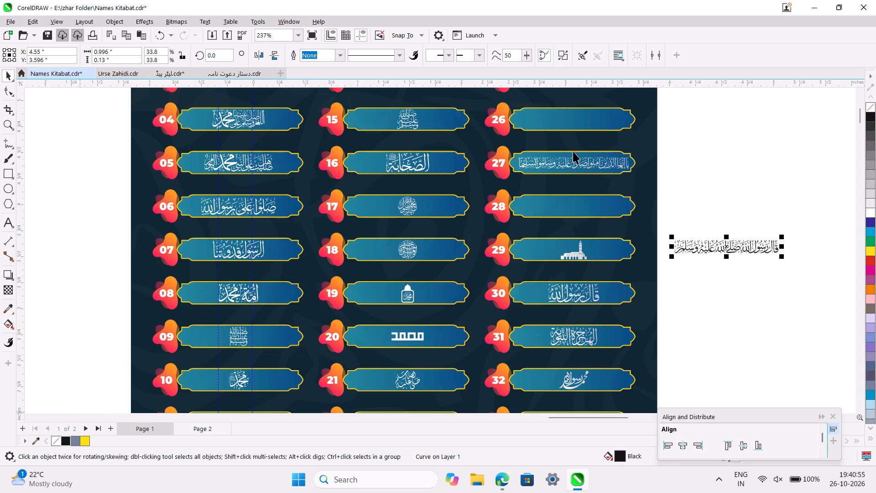
# Move calligraphy design 27 off the sheet to just above the extracted design 28 and fill it black.
pyautogui.click(585, 161)
pyautogui.moveTo(585, 161); pyautogui.dragTo(739, 193)
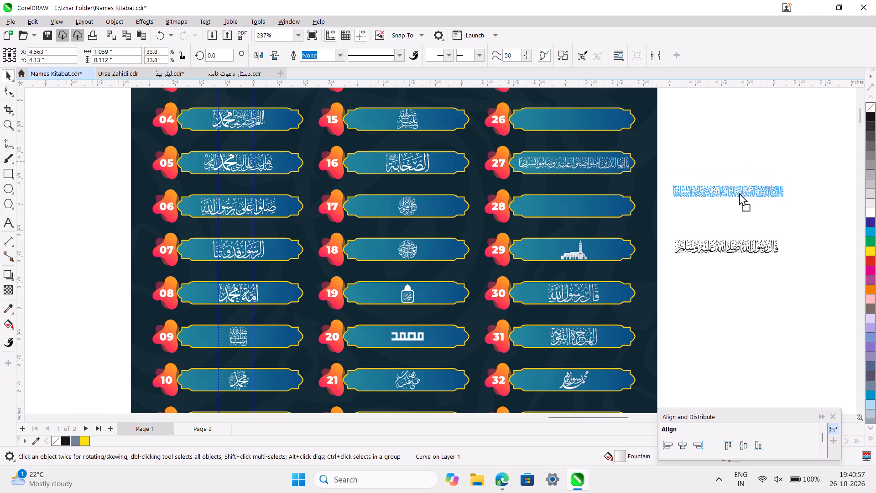
pyautogui.moveTo(739, 193); pyautogui.dragTo(739, 213)
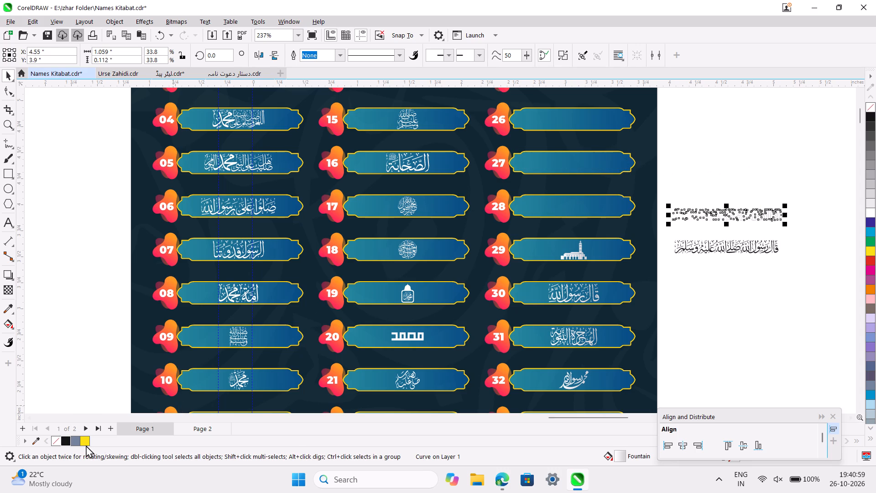
pyautogui.click(65, 442)
pyautogui.click(735, 159)
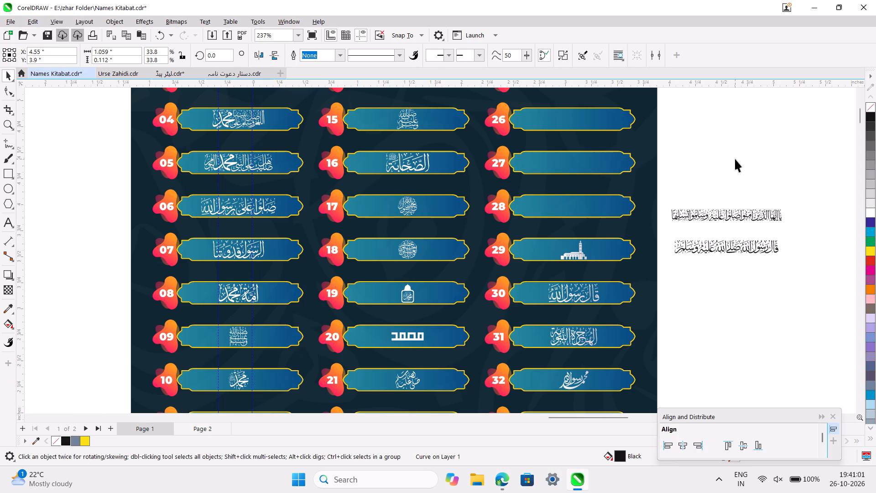
# Move the "محمد رسول الله" calligraphy of design 12 off the sheet, above the extracted designs, and fill it black.
pyautogui.scroll(3, 404, 267)
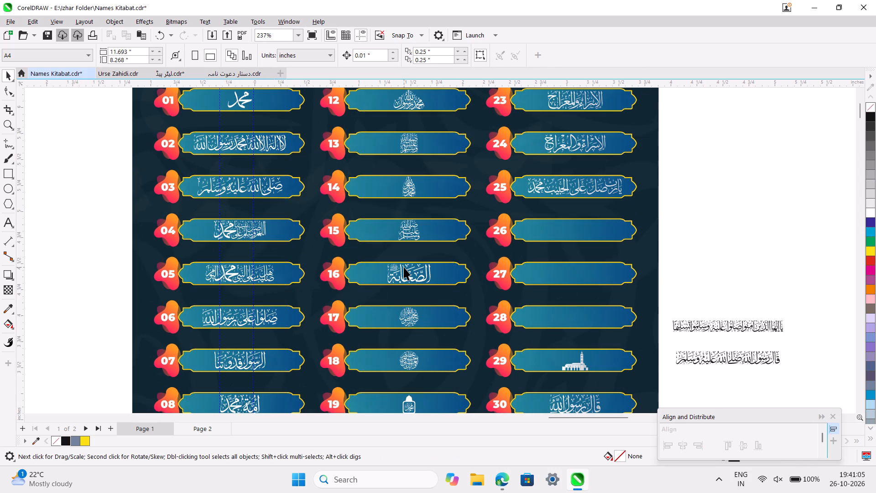
pyautogui.scroll(1, 404, 267)
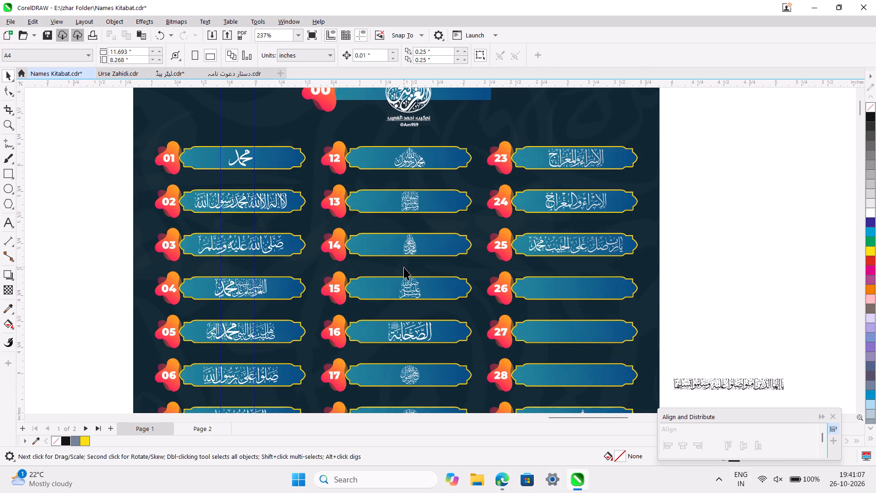
pyautogui.scroll(-1, 404, 267)
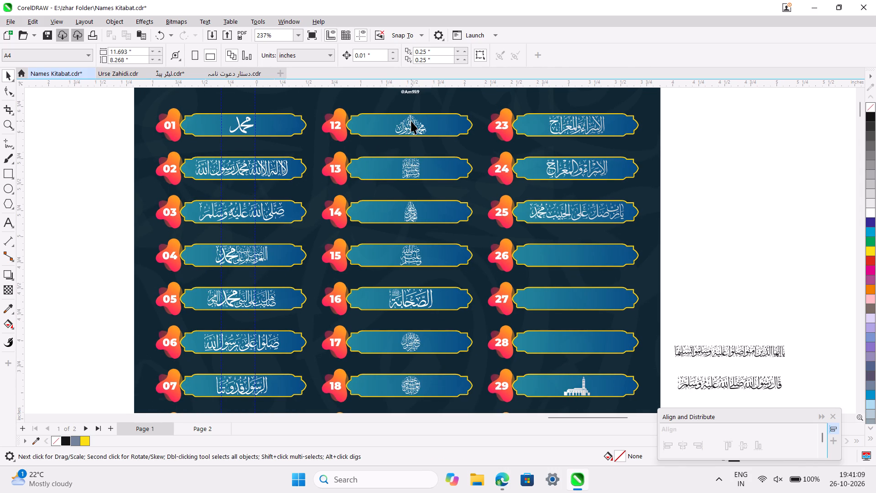
pyautogui.click(411, 121)
pyautogui.moveTo(411, 121); pyautogui.dragTo(715, 271)
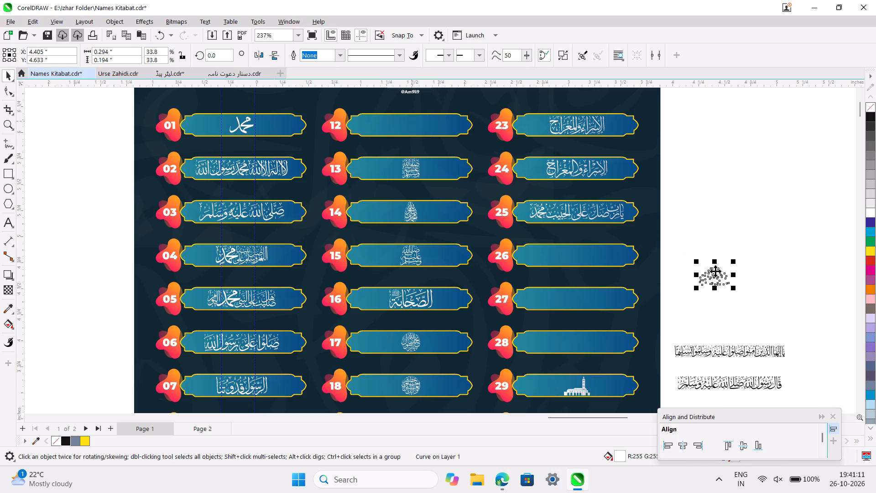
pyautogui.click(65, 440)
pyautogui.click(74, 323)
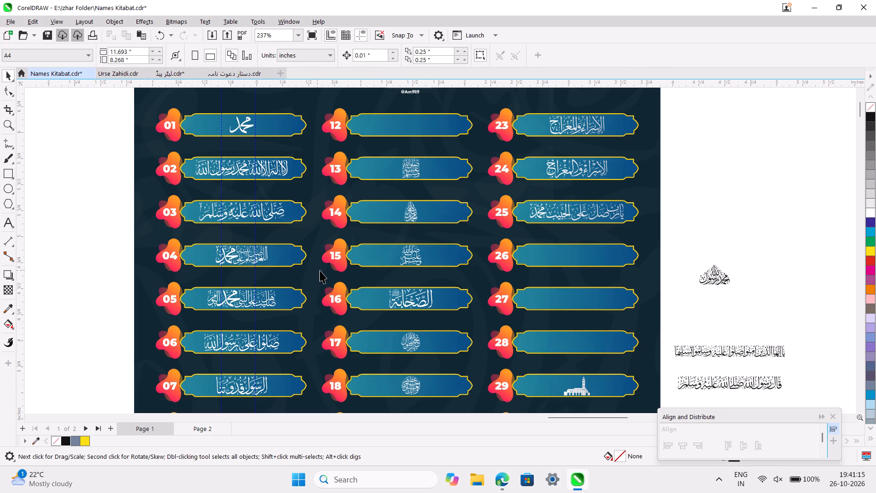
# Move the calligraphy of design 22 off the sheet, below the other extracted designs, and fill it black.
pyautogui.scroll(-2, 326, 272)
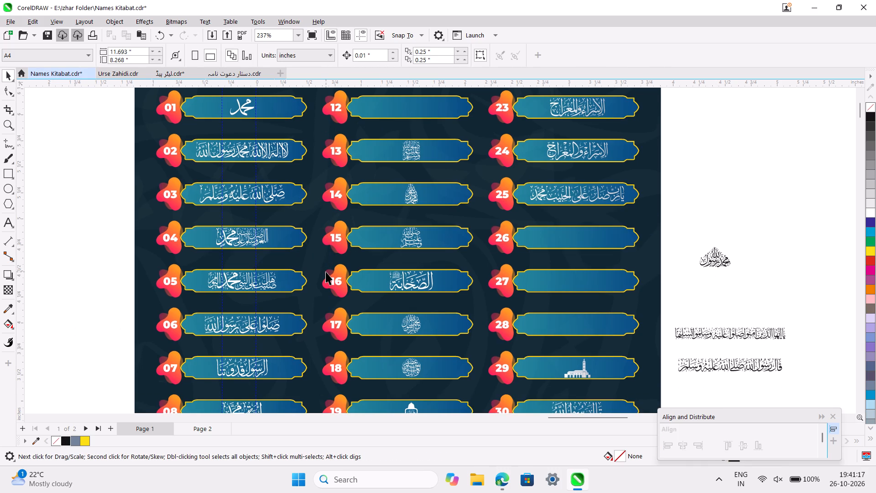
pyautogui.scroll(-1, 326, 272)
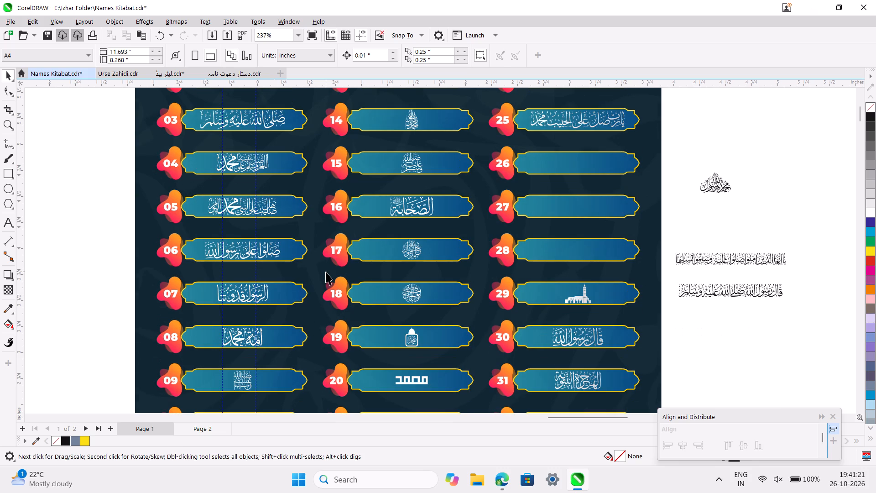
pyautogui.scroll(-2, 326, 272)
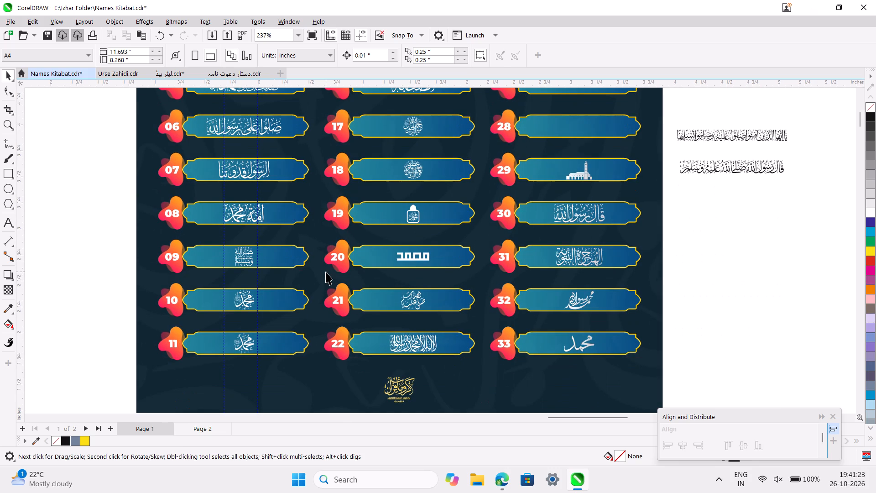
pyautogui.scroll(-1, 326, 272)
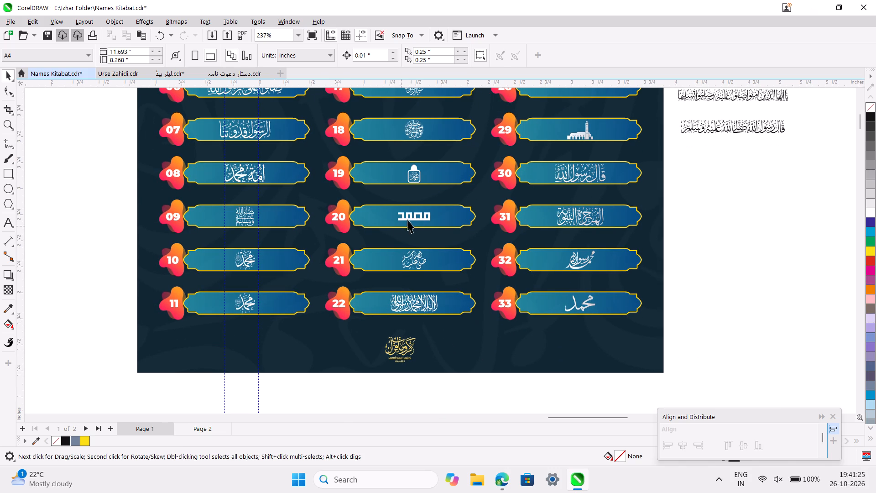
pyautogui.click(417, 304)
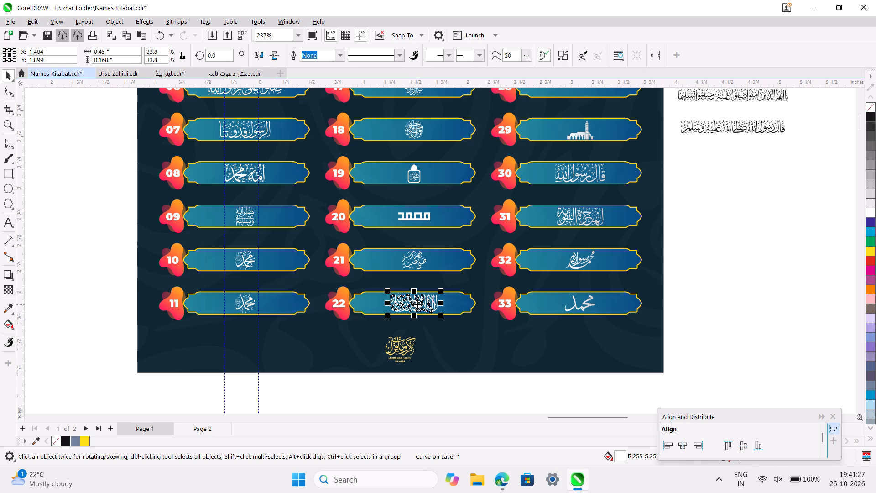
pyautogui.moveTo(417, 304); pyautogui.dragTo(749, 175)
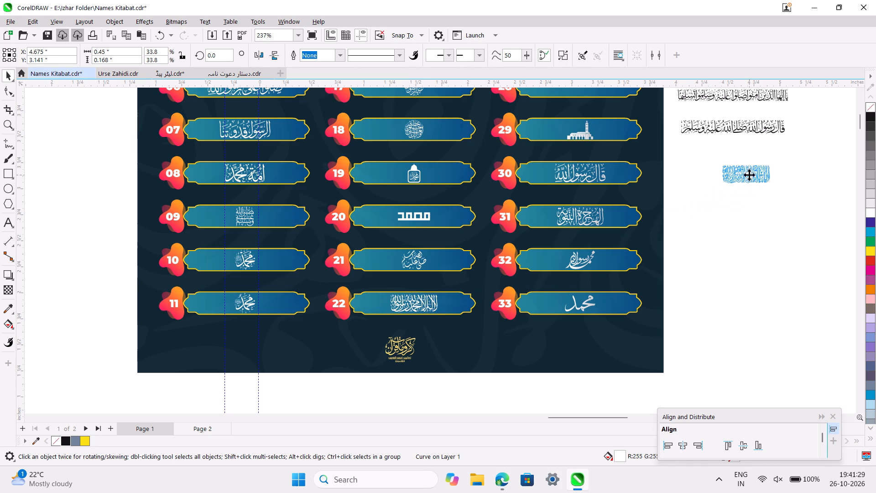
pyautogui.click(63, 441)
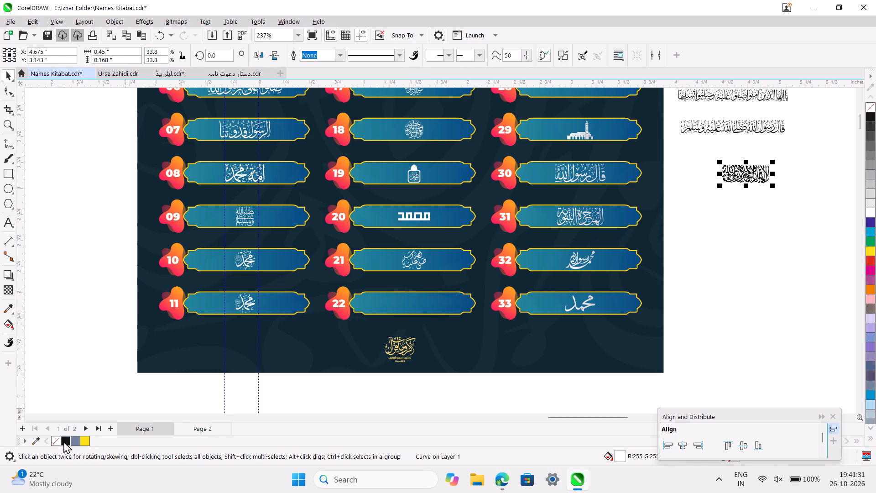
pyautogui.click(75, 293)
# Delete the entire remaining numbered design sheet, keeping only the extracted calligraphies beside it.
pyautogui.keyDown('ctrl'); pyautogui.scroll(-7, 75, 293); pyautogui.keyUp('ctrl')
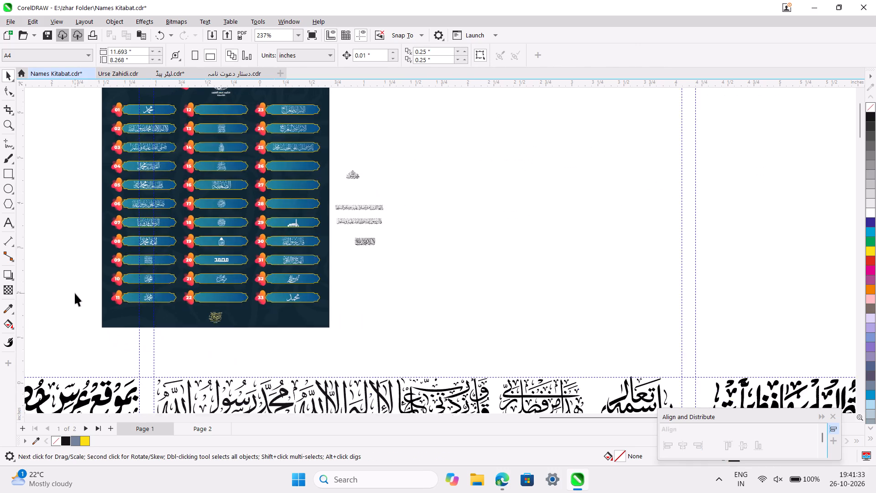
pyautogui.hscroll(1, 75, 293)
pyautogui.keyDown('ctrl'); pyautogui.scroll(-3, 75, 293); pyautogui.keyUp('ctrl')
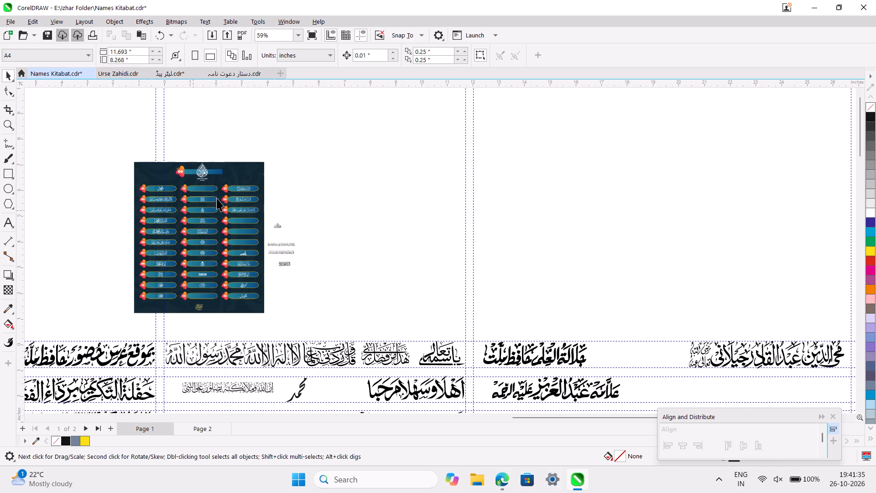
pyautogui.moveTo(270, 154); pyautogui.dragTo(120, 336)
pyautogui.press('Delete')
# Move the four small extracted calligraphies together down into the blank area around the third and fourth guideline rows.
pyautogui.scroll(-1, 120, 336)
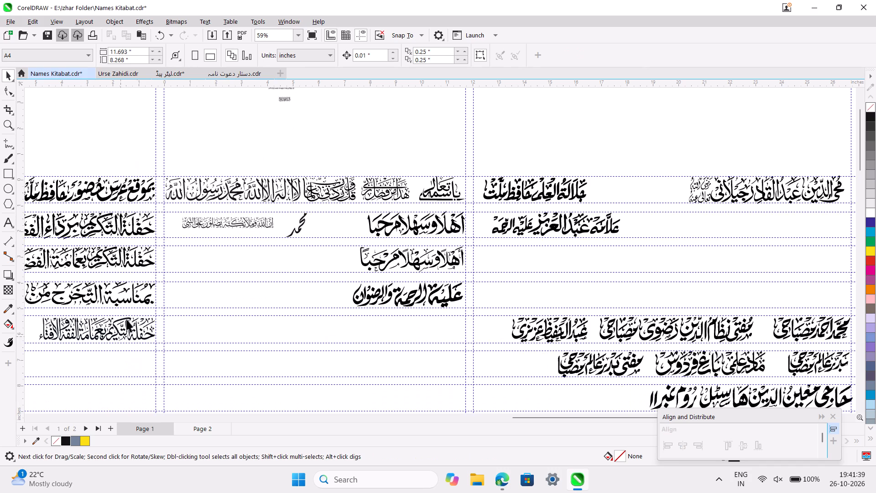
pyautogui.scroll(1, 182, 226)
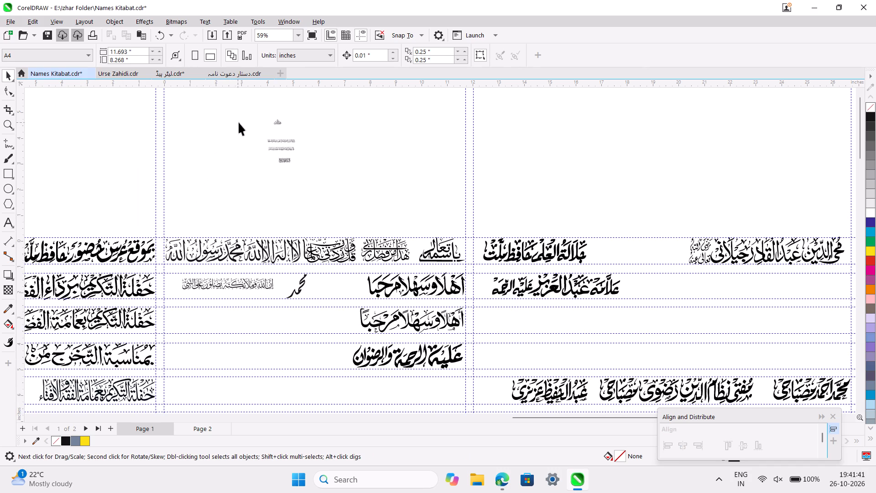
pyautogui.click(239, 122)
pyautogui.moveTo(246, 110); pyautogui.dragTo(343, 202)
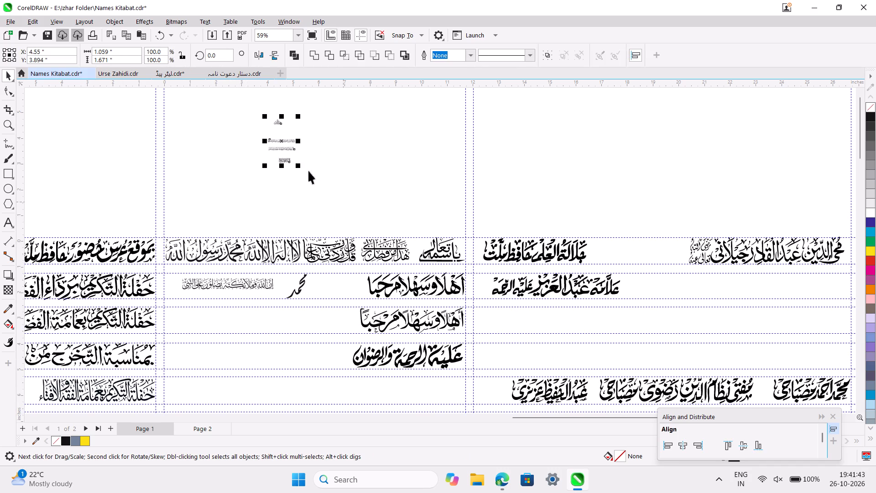
pyautogui.moveTo(282, 142); pyautogui.dragTo(296, 351)
# Move the slanted "محمد" calligraphy from the second row down to the fourth row, beside "عليه الرحمة والرضوان".
pyautogui.keyDown('ctrl'); pyautogui.scroll(2, 296, 351); pyautogui.keyUp('ctrl')
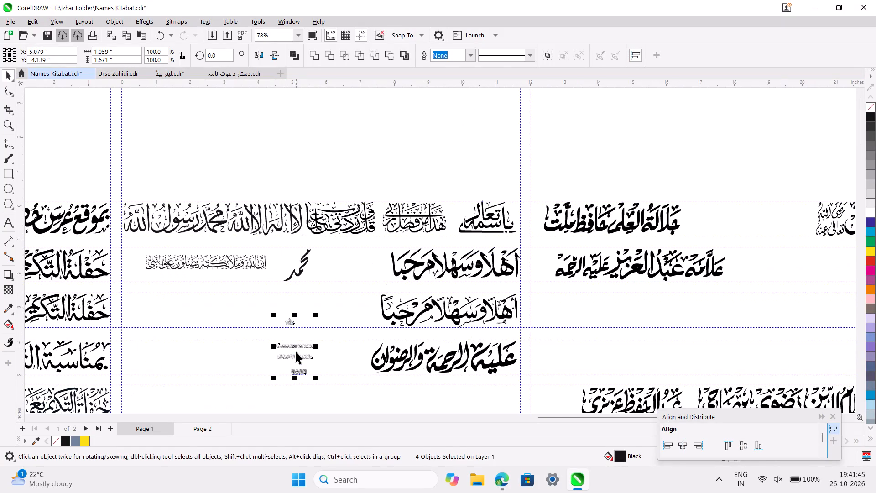
pyautogui.keyDown('ctrl'); pyautogui.scroll(4, 296, 351); pyautogui.keyUp('ctrl')
pyautogui.hscroll(2, 296, 351)
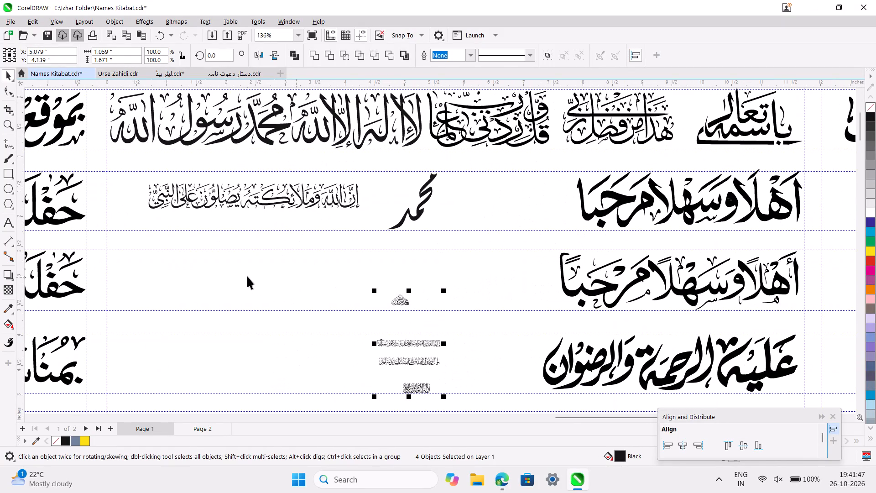
pyautogui.click(247, 276)
pyautogui.click(350, 196)
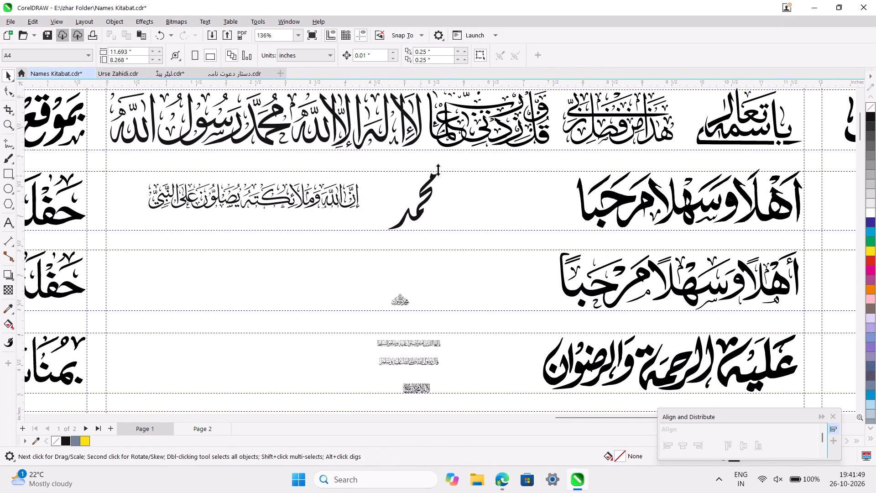
pyautogui.click(429, 190)
pyautogui.moveTo(429, 190); pyautogui.dragTo(485, 245)
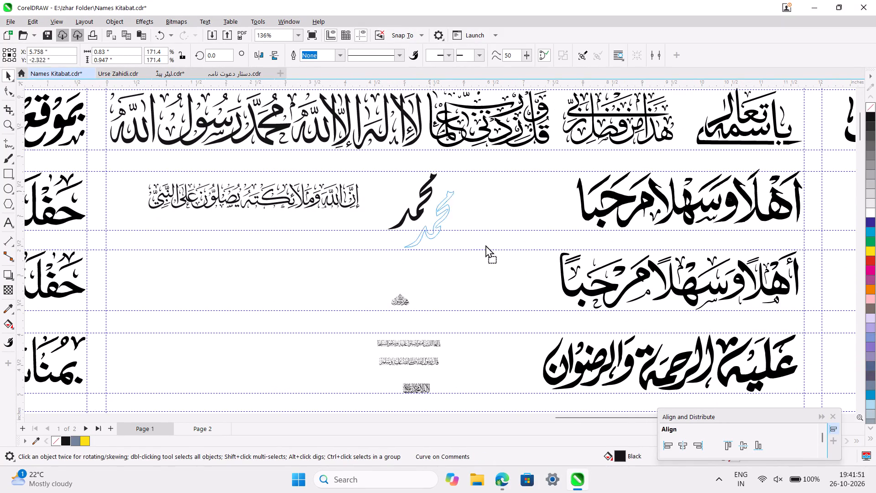
pyautogui.moveTo(485, 245); pyautogui.dragTo(519, 361)
# Enlarge the "إن الله وملائكته يصلون على النبي" calligraphy proportionally to about 7.46 by 0.90 inches, filling the second row's height.
pyautogui.click(344, 208)
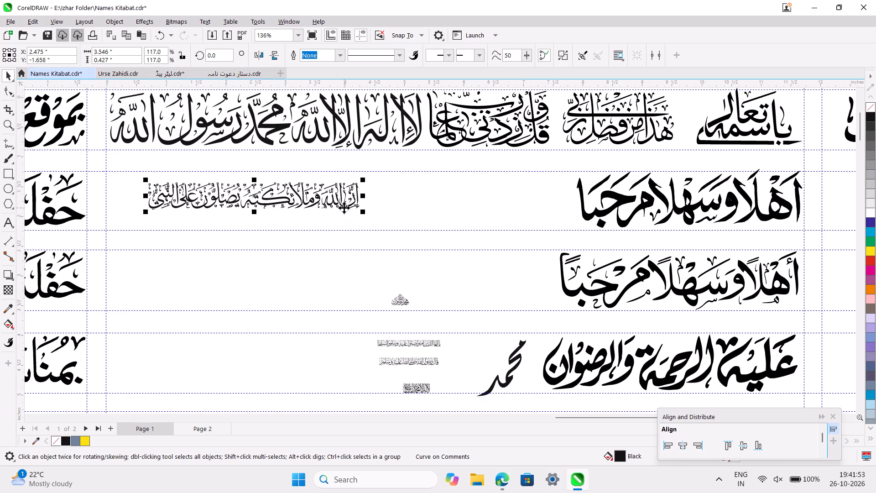
pyautogui.moveTo(363, 215); pyautogui.dragTo(553, 277)
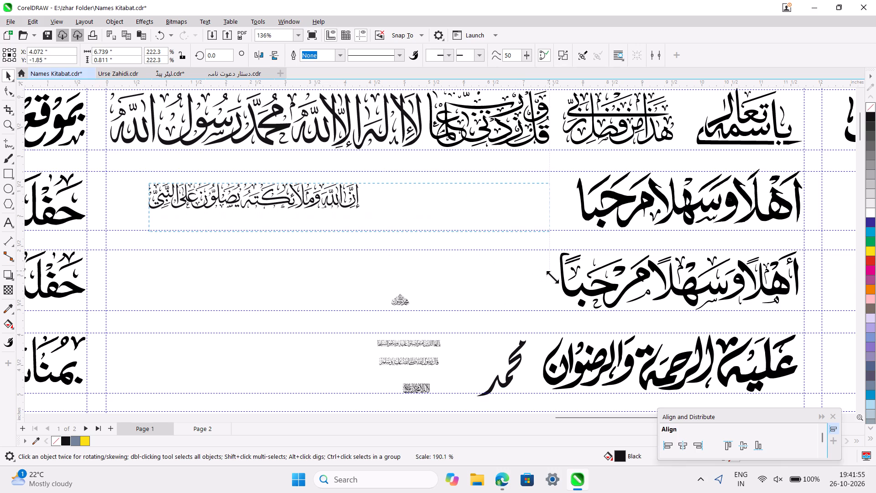
pyautogui.moveTo(553, 277); pyautogui.dragTo(547, 278)
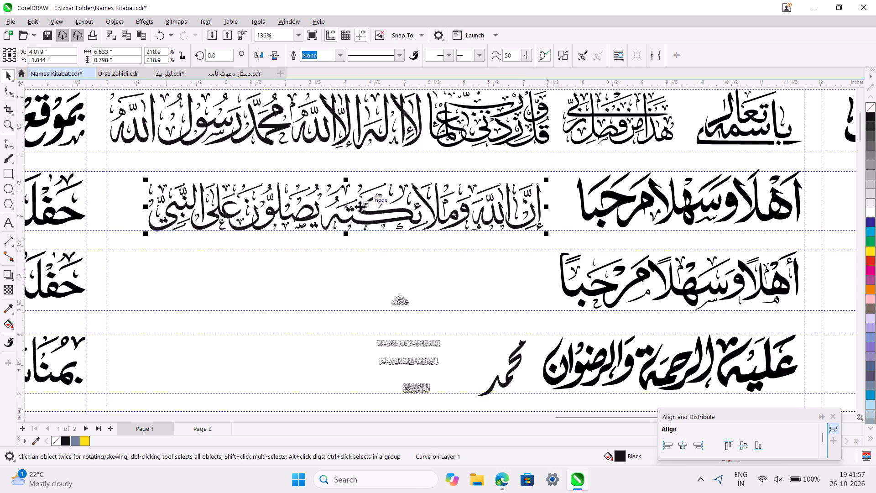
pyautogui.click(351, 206)
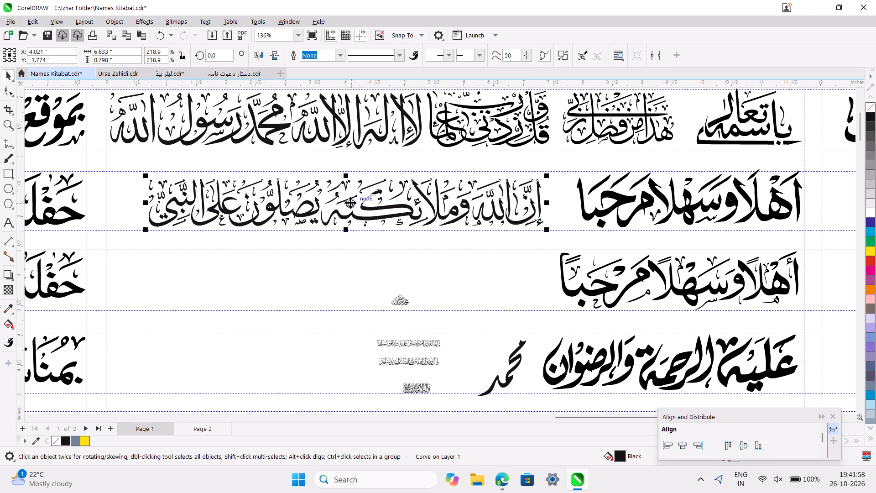
pyautogui.moveTo(143, 175); pyautogui.dragTo(111, 168)
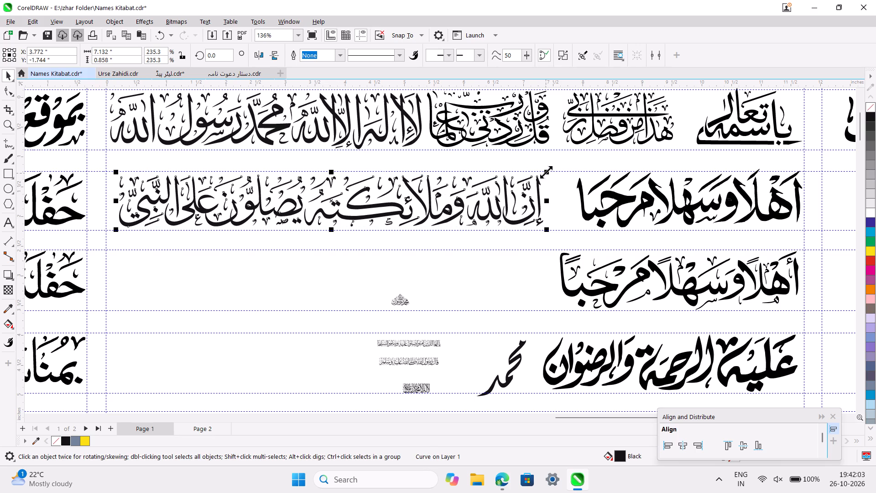
pyautogui.moveTo(546, 172); pyautogui.dragTo(565, 164)
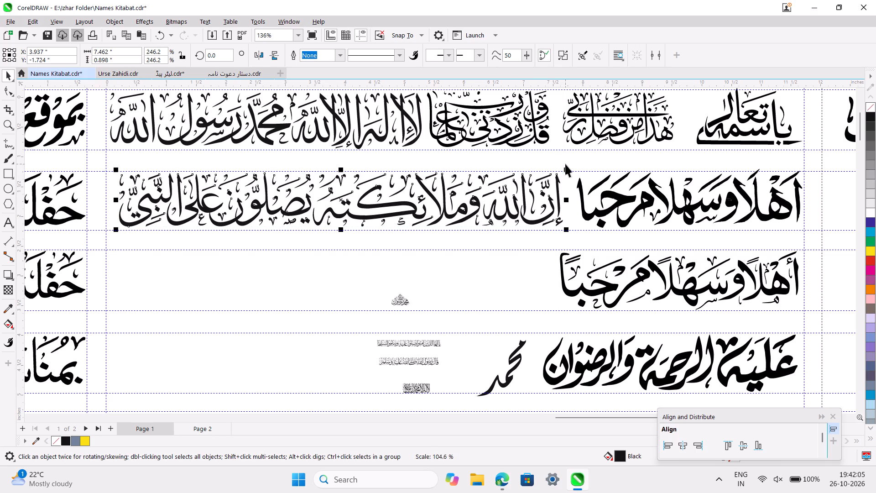
# Move the small "يا أيها الذين آمنوا صلوا عليه وسلموا تسليما" calligraphy to the upper-left corner of the column's third row.
pyautogui.click(434, 344)
pyautogui.moveTo(434, 344); pyautogui.dragTo(188, 262)
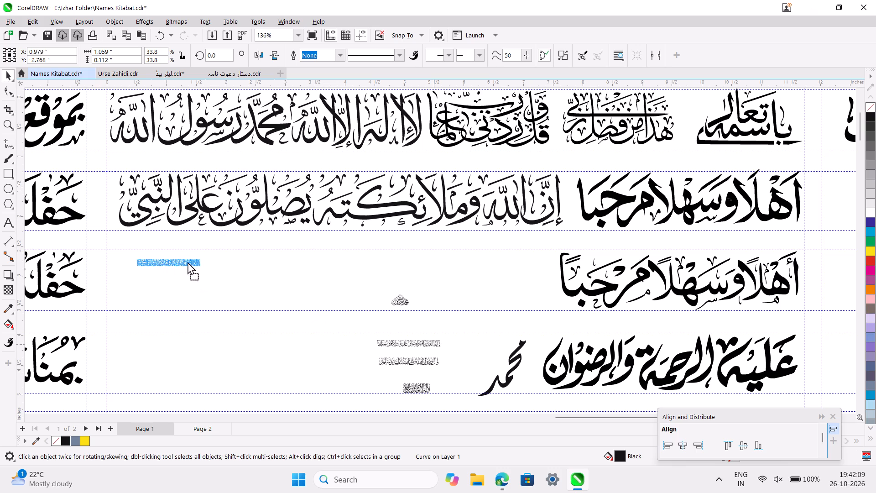
pyautogui.moveTo(188, 262); pyautogui.dragTo(164, 254)
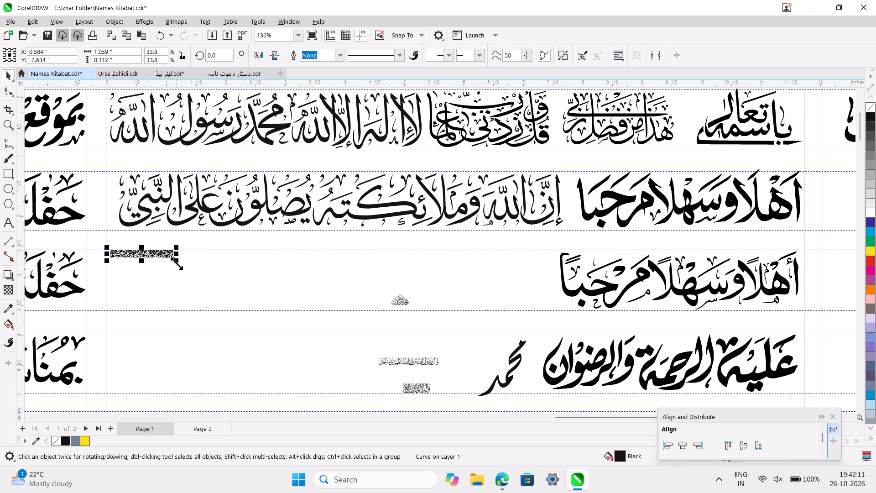
# Move the small "محمد رسول الله" calligraphy down into the fourth row, beside the other small extracted designs.
pyautogui.click(404, 297)
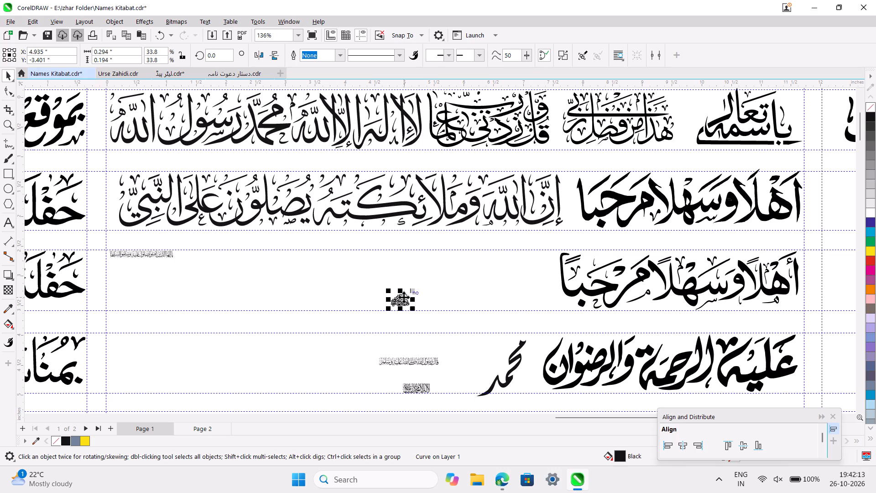
pyautogui.moveTo(404, 297); pyautogui.dragTo(360, 349)
# Enlarge the "يا أيها الذين آمنوا" calligraphy in the third row proportionally to about 7.45 by 0.79 inches.
pyautogui.click(157, 254)
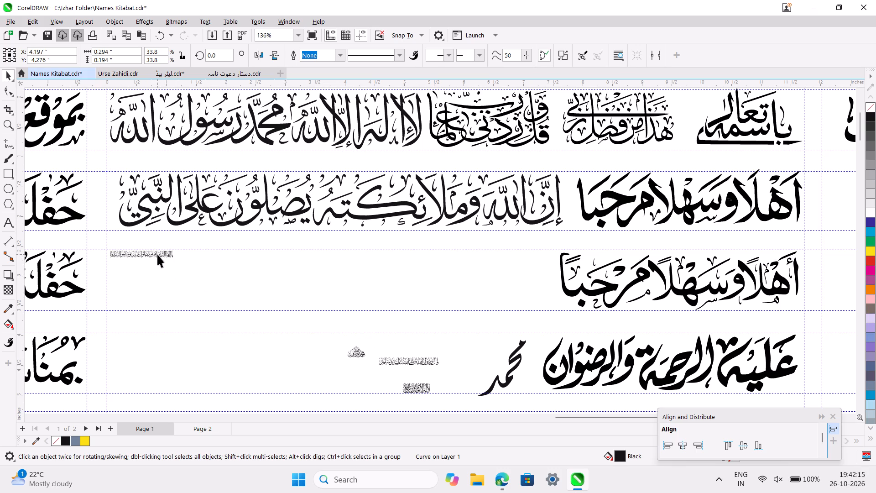
pyautogui.moveTo(177, 264); pyautogui.dragTo(484, 338)
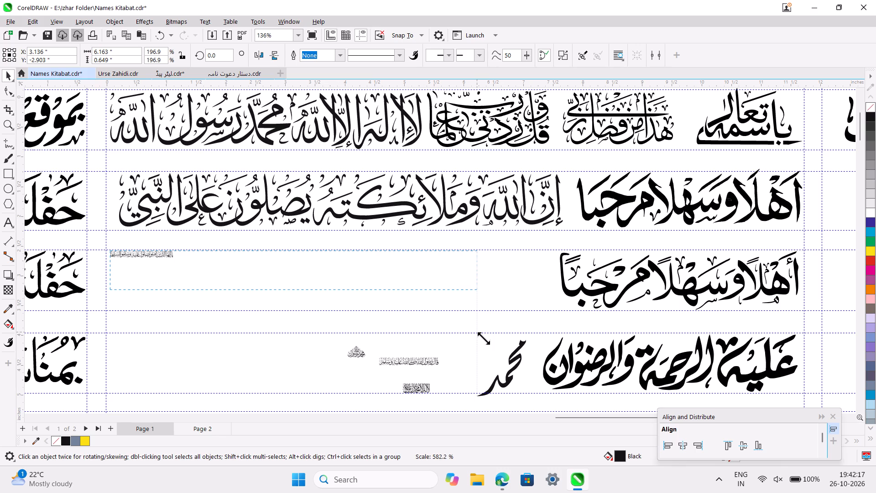
pyautogui.moveTo(484, 338); pyautogui.dragTo(558, 376)
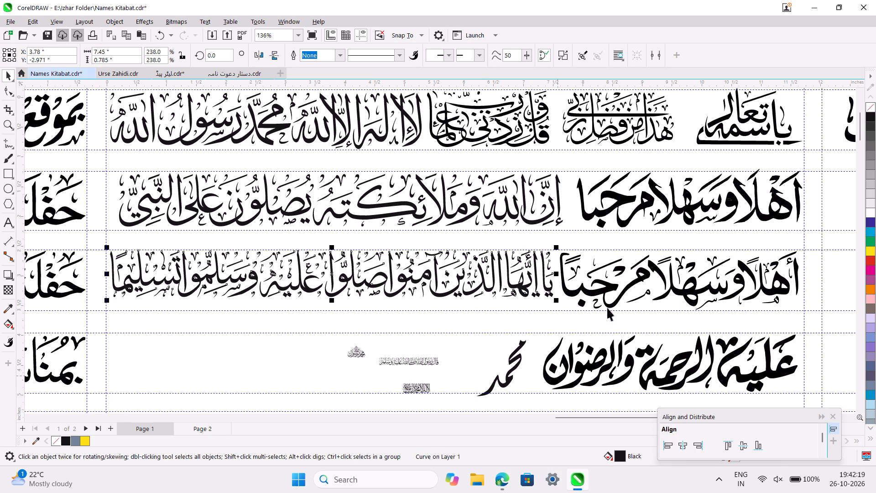
# Move the "أهلاً وسهلاً مرحباً" calligraphy from the third row down to the empty sixth row of the same column.
pyautogui.keyDown('ctrl'); pyautogui.scroll(-4, 575, 302); pyautogui.keyUp('ctrl')
pyautogui.scroll(-2, 575, 302)
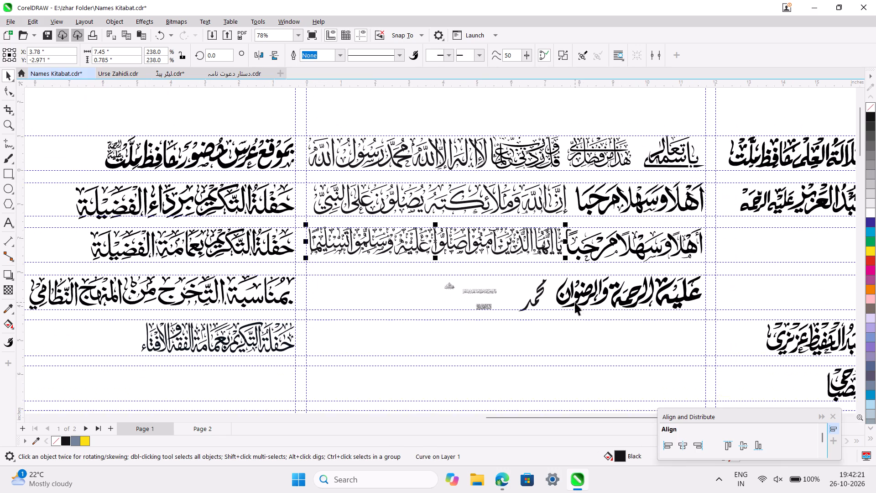
pyautogui.scroll(-1, 575, 302)
pyautogui.click(638, 244)
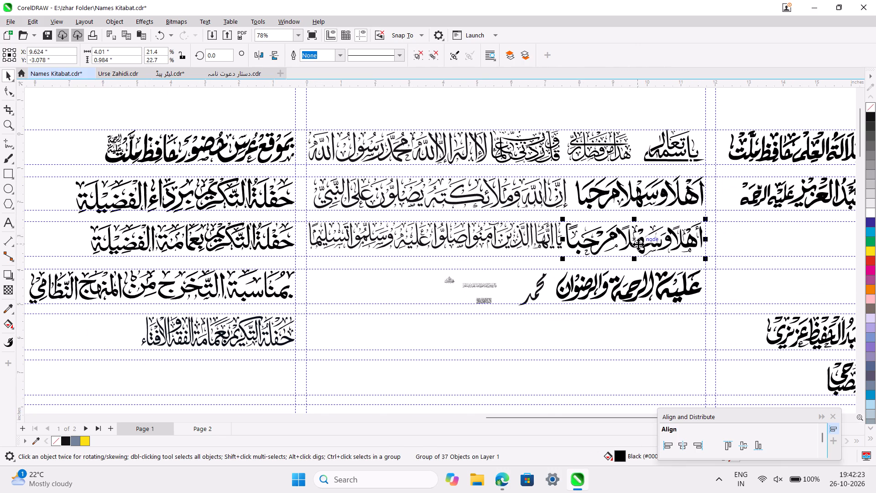
pyautogui.keyDown('ctrl'); pyautogui.scroll(2, 638, 244); pyautogui.keyUp('ctrl')
pyautogui.keyDown('ctrl'); pyautogui.scroll(-5, 638, 244); pyautogui.keyUp('ctrl')
pyautogui.moveTo(638, 244); pyautogui.dragTo(639, 336)
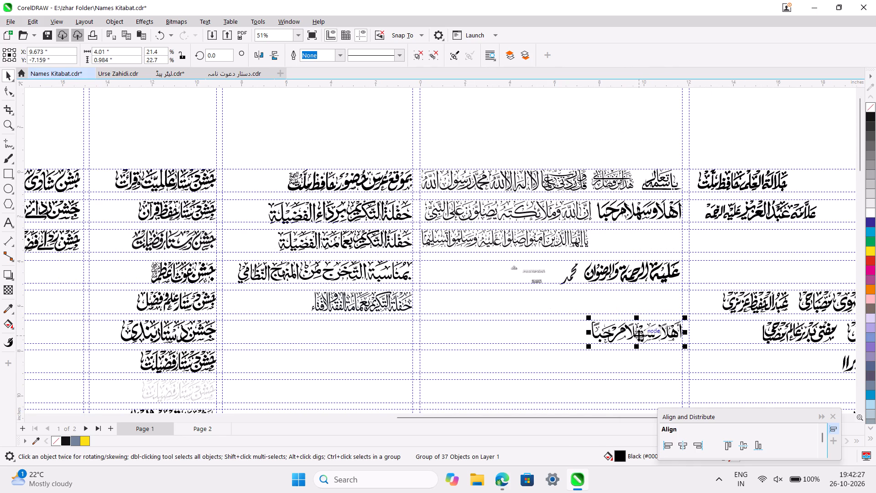
pyautogui.keyDown('ctrl'); pyautogui.scroll(4, 639, 336); pyautogui.keyUp('ctrl')
pyautogui.moveTo(639, 336); pyautogui.dragTo(626, 336)
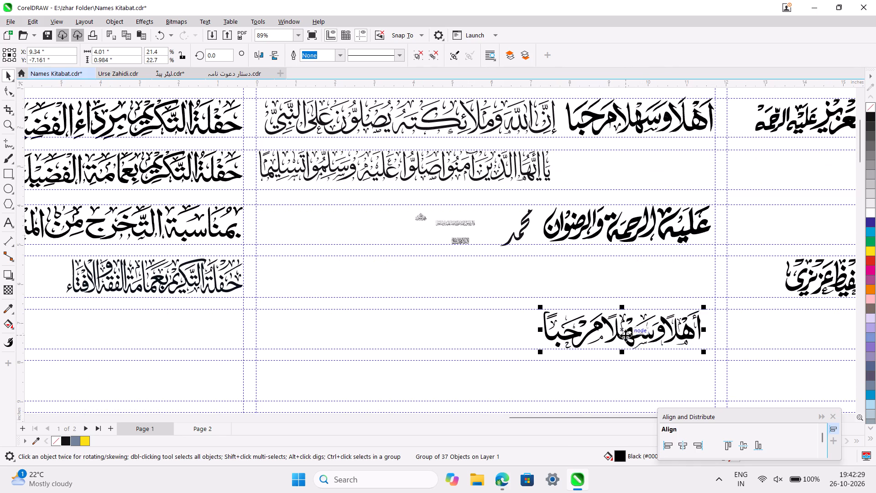
# Move the bold "أهلا وسهلا مرحبا" calligraphy from the second row down to the seventh row, beneath its other version.
pyautogui.click(683, 120)
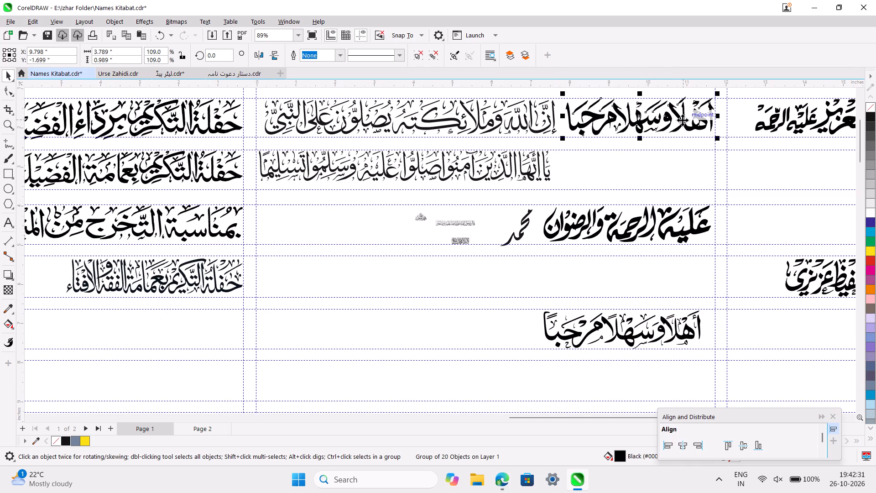
pyautogui.moveTo(683, 120); pyautogui.dragTo(675, 383)
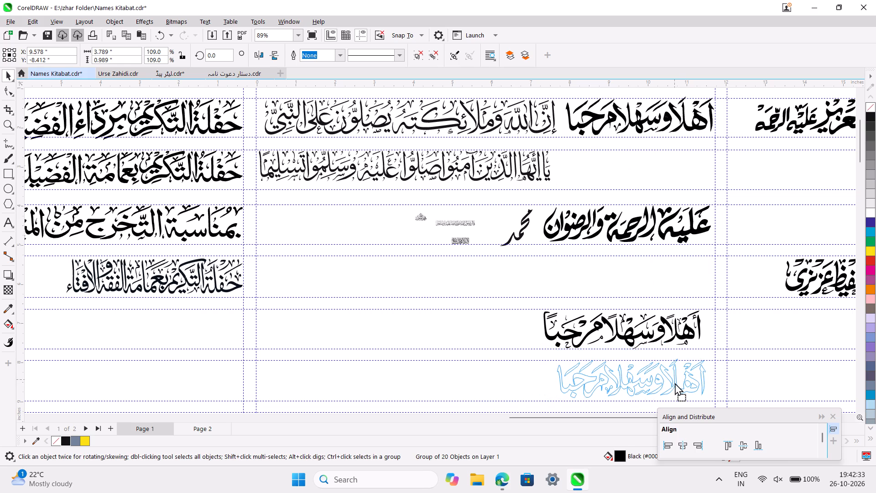
pyautogui.moveTo(675, 383); pyautogui.dragTo(676, 383)
pyautogui.keyDown('ctrl'); pyautogui.scroll(-3, 676, 383); pyautogui.keyUp('ctrl')
pyautogui.scroll(1, 676, 383)
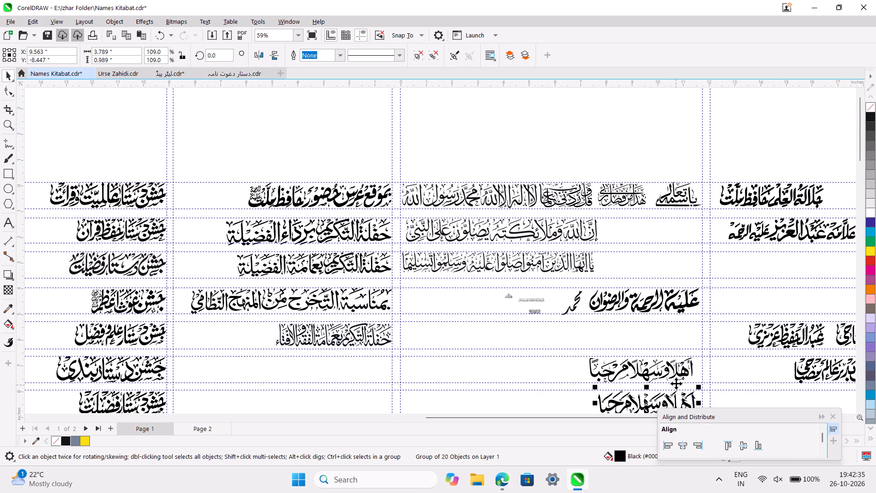
# Move the "عليه الرحمة والرضوان" calligraphy from the fourth row down to the eighth row, beneath the two "أهلا وسهلا مرحبا" designs.
pyautogui.keyDown('ctrl'); pyautogui.scroll(2, 585, 307); pyautogui.keyUp('ctrl')
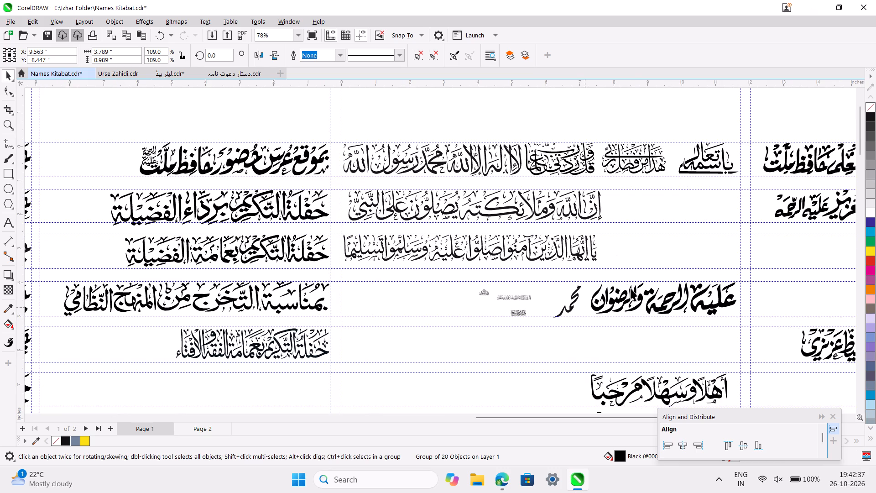
pyautogui.keyDown('ctrl'); pyautogui.scroll(-6, 635, 300); pyautogui.keyUp('ctrl')
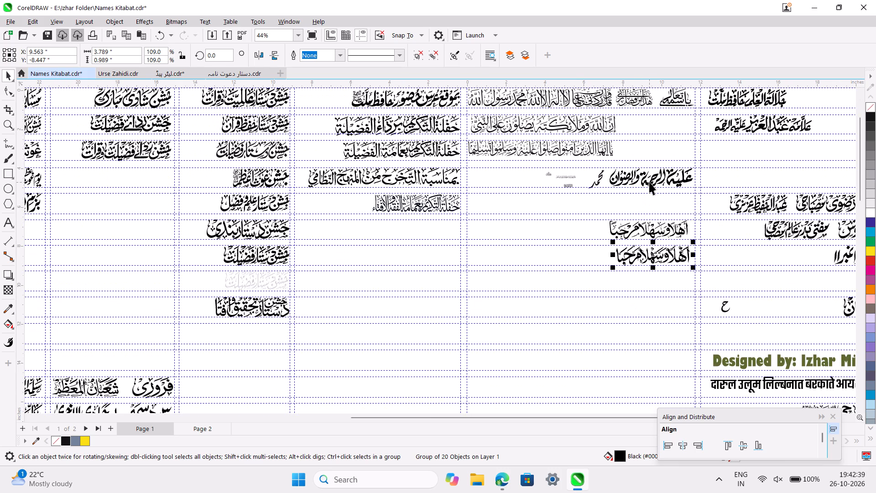
pyautogui.click(650, 181)
pyautogui.moveTo(650, 181); pyautogui.dragTo(650, 286)
# Move the small "لا إله إلا الله محمد رسول الله" calligraphy to the second row's right end and enlarge it proportionally to about 2.58 by 0.97 inches.
pyautogui.scroll(1, 650, 286)
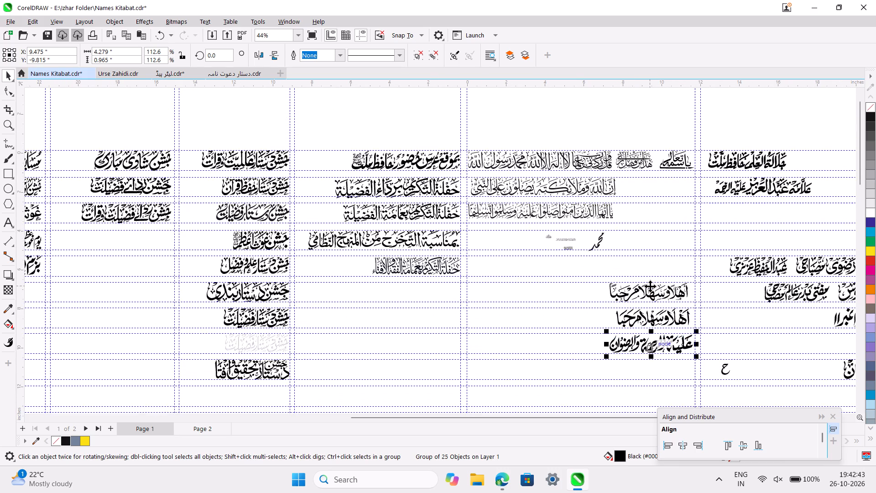
pyautogui.keyDown('ctrl'); pyautogui.scroll(3, 650, 286); pyautogui.keyUp('ctrl')
pyautogui.scroll(1, 650, 286)
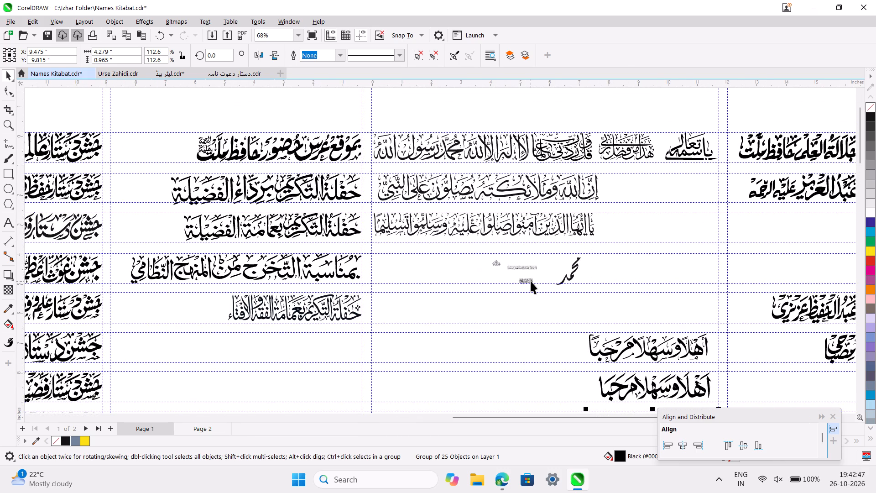
pyautogui.click(531, 281)
pyautogui.moveTo(531, 281); pyautogui.dragTo(703, 185)
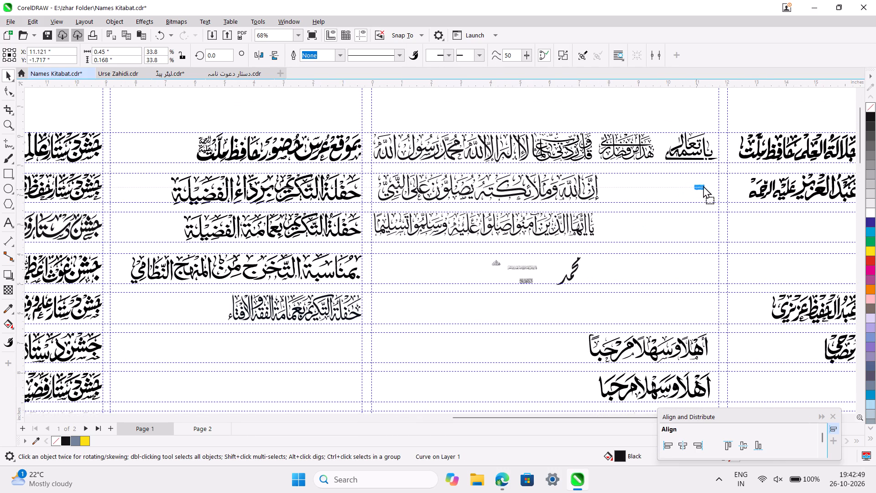
pyautogui.moveTo(703, 185); pyautogui.dragTo(709, 180)
pyautogui.keyDown('ctrl'); pyautogui.scroll(3, 709, 180); pyautogui.keyUp('ctrl')
pyautogui.moveTo(685, 183); pyautogui.dragTo(558, 241)
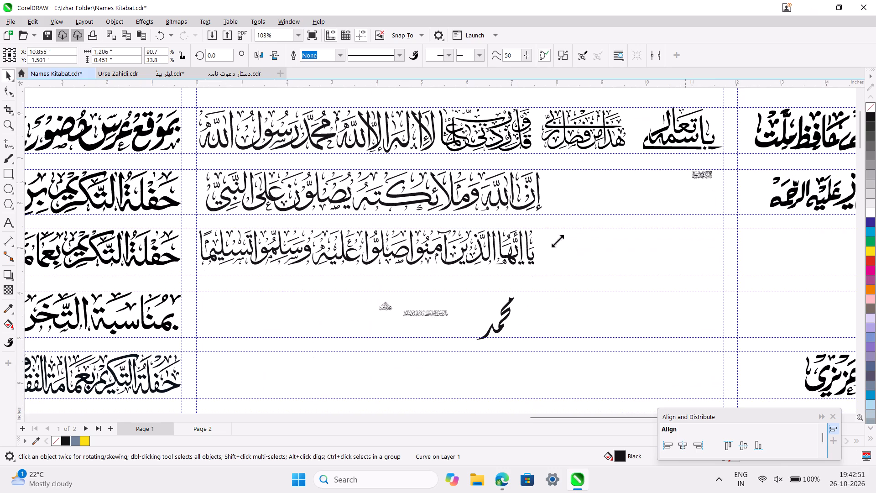
pyautogui.moveTo(558, 241); pyautogui.dragTo(553, 218)
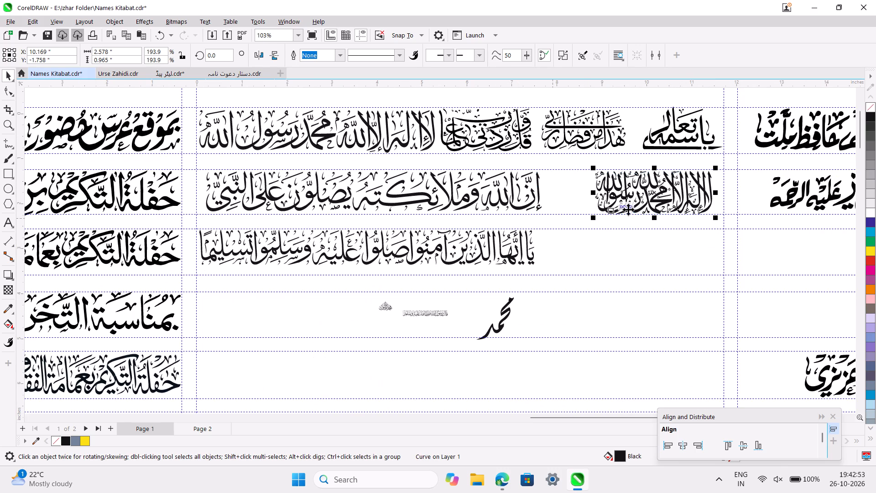
pyautogui.click(563, 196)
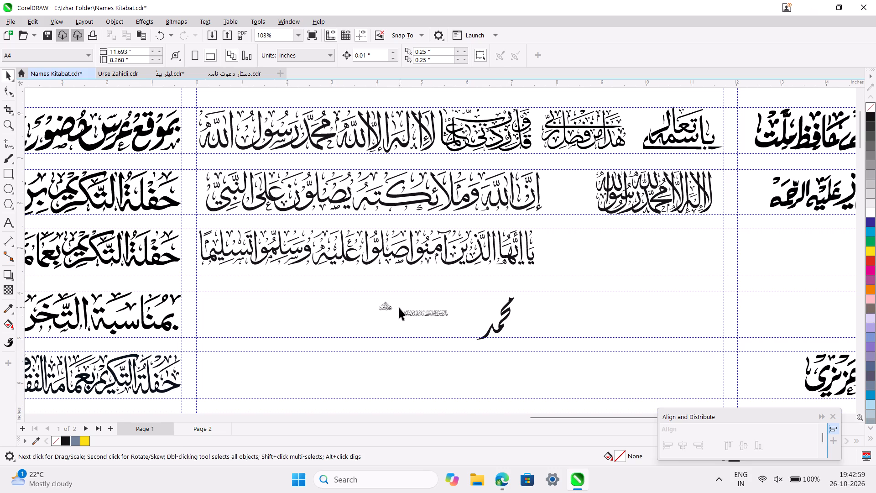
# Resize the small "محمد رسول الله" calligraphy to about 1.38 by 0.91 inches and place it at the right end of the third row.
pyautogui.click(384, 308)
pyautogui.moveTo(396, 316); pyautogui.dragTo(477, 353)
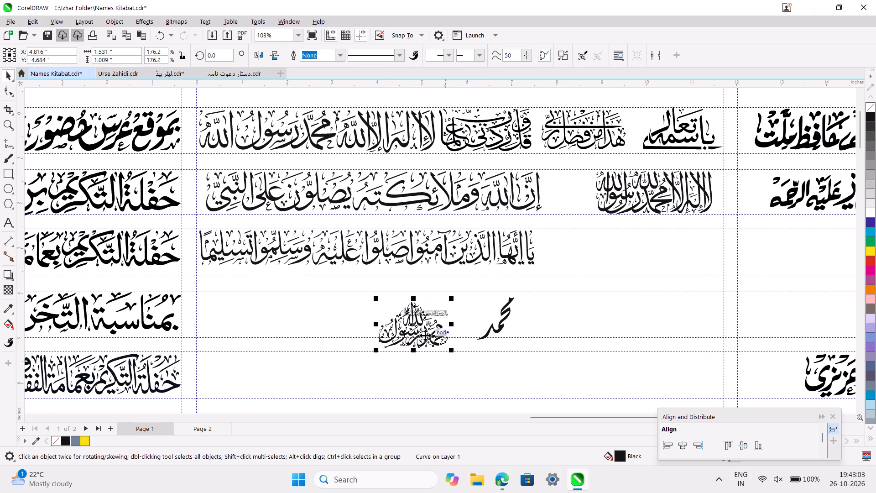
pyautogui.moveTo(418, 329); pyautogui.dragTo(691, 257)
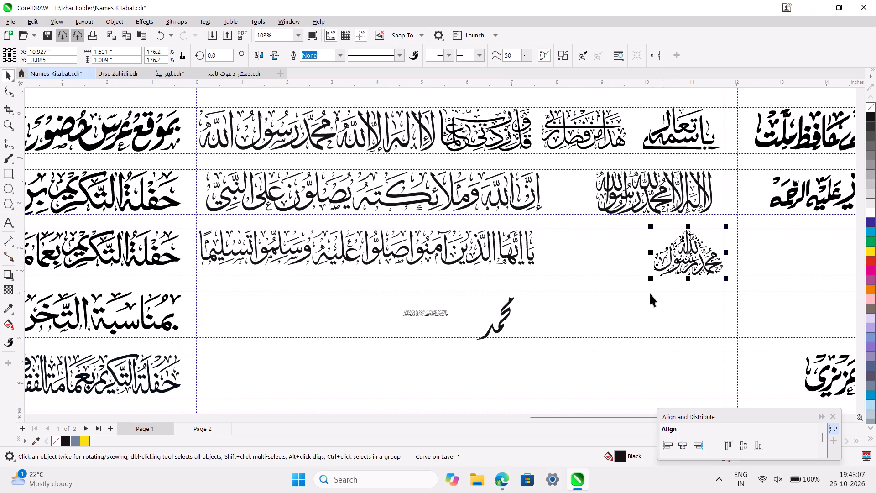
pyautogui.moveTo(648, 282); pyautogui.dragTo(652, 277)
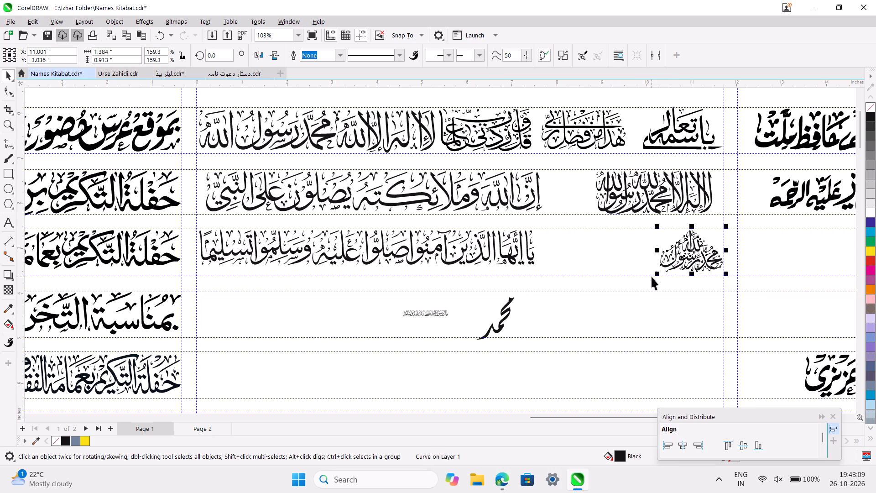
pyautogui.click(603, 257)
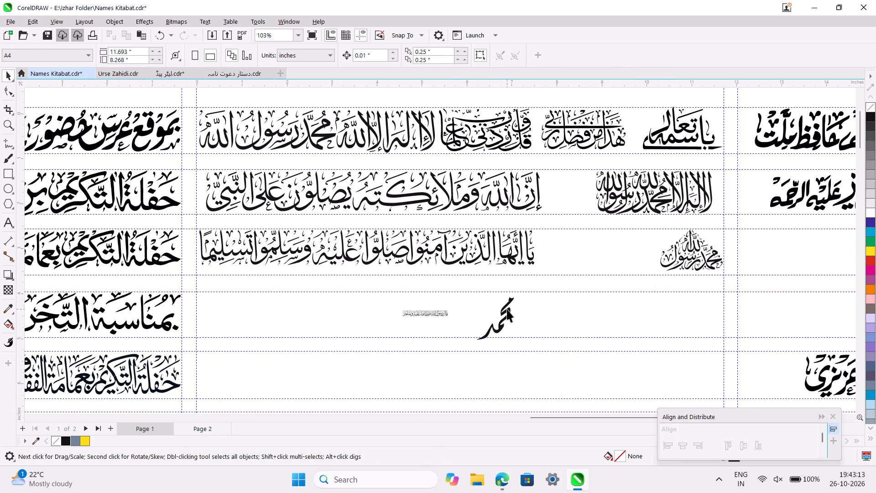
# Move the single-word "محمد" calligraphy from the fourth row up into the third row, left of the "محمد رسول الله" design.
pyautogui.click(507, 309)
pyautogui.moveTo(507, 309); pyautogui.dragTo(622, 244)
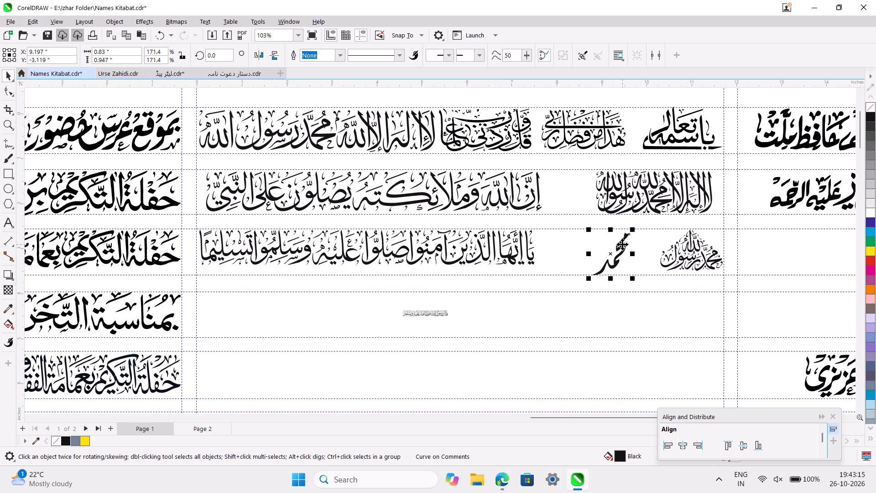
# Move the small "قال رسول الله صلى الله عليه وسلم" calligraphy to the fourth row's right end and enlarge it to about 7.76 by 1.01 inches.
pyautogui.click(437, 311)
pyautogui.moveTo(437, 311); pyautogui.dragTo(547, 308)
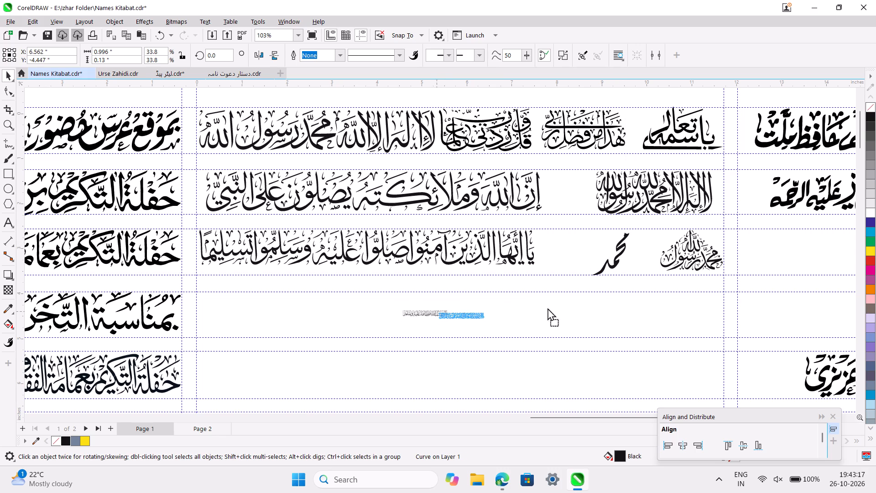
pyautogui.moveTo(547, 308); pyautogui.dragTo(709, 296)
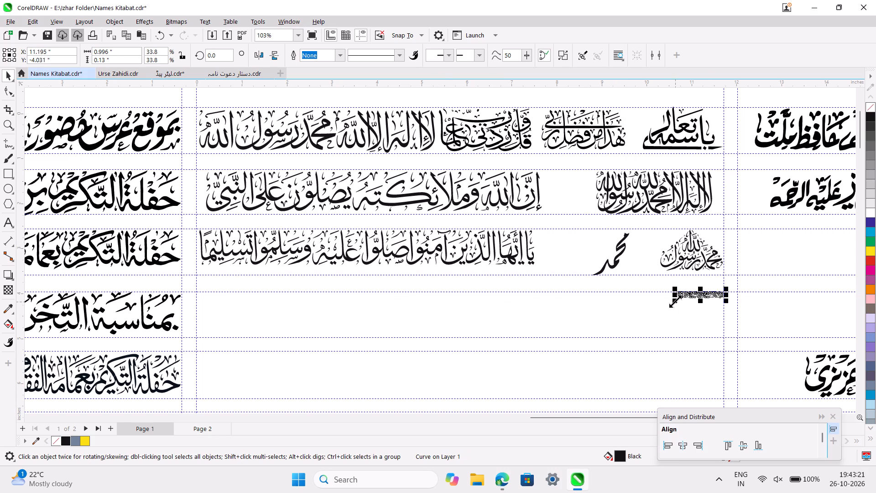
pyautogui.moveTo(675, 301); pyautogui.dragTo(384, 392)
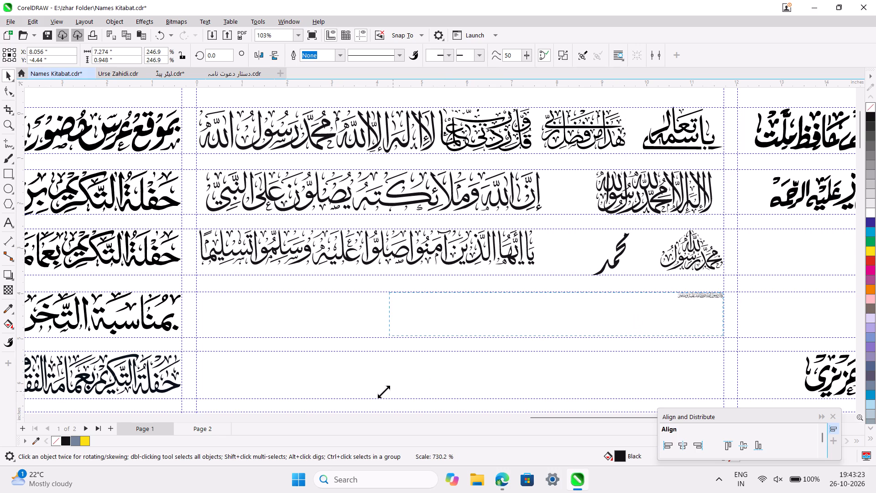
pyautogui.moveTo(384, 392); pyautogui.dragTo(374, 395)
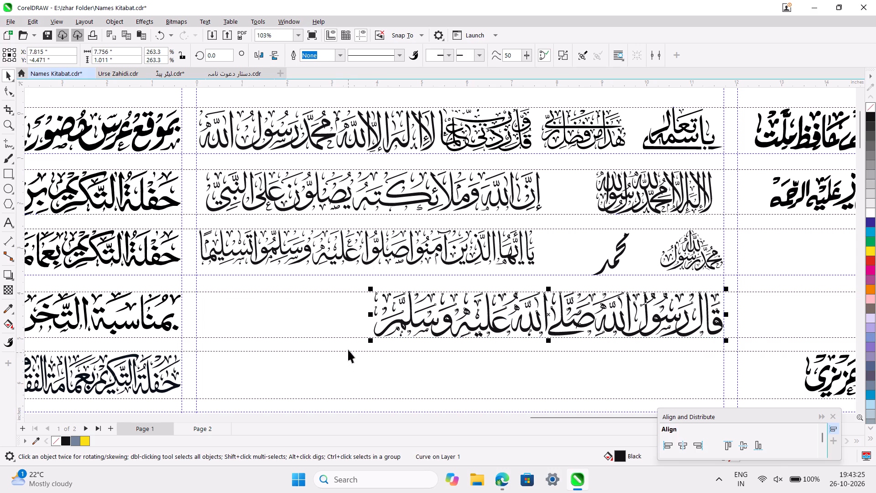
pyautogui.click(350, 340)
# Save the Names Kitabat.cdr document.
pyautogui.keyDown('ctrl'); pyautogui.scroll(-9, 350, 340); pyautogui.keyUp('ctrl')
pyautogui.click(404, 177)
pyautogui.hotkey('ctrl', 's')
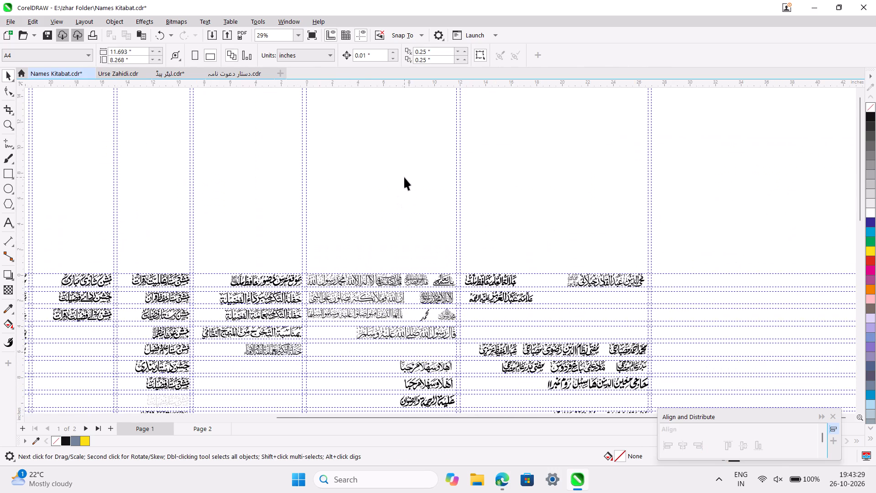
# Import Three Arabic Calligraphy Panels.png from Downloads and place it over the yellow rectangle at about 3.74 by 1.25 inches.
pyautogui.hotkey('ctrl', 'i')
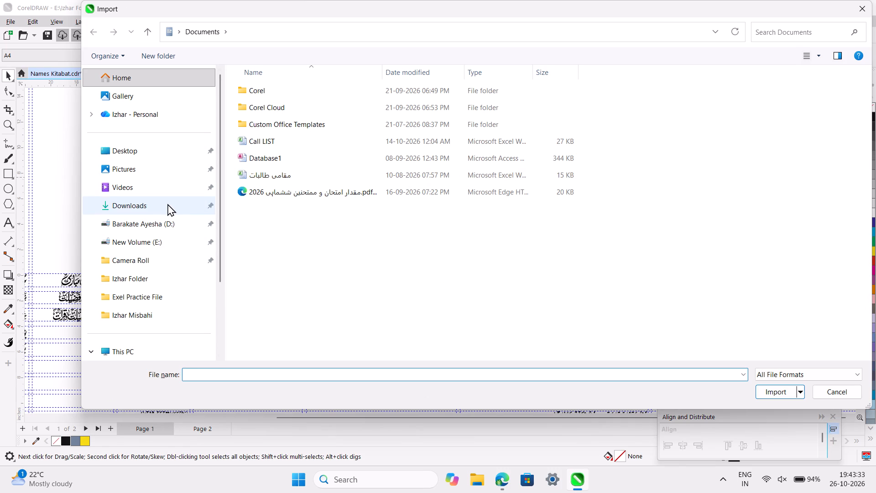
pyautogui.click(167, 204)
pyautogui.doubleClick(280, 143)
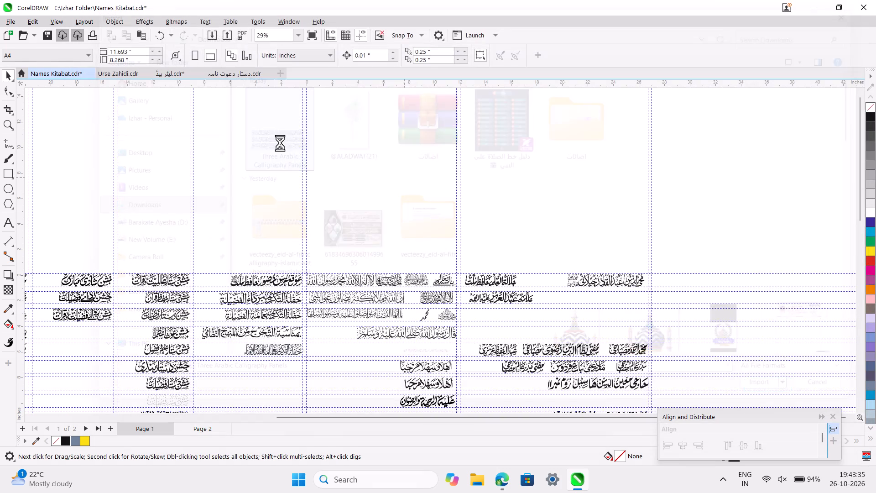
pyautogui.scroll(-2, 280, 143)
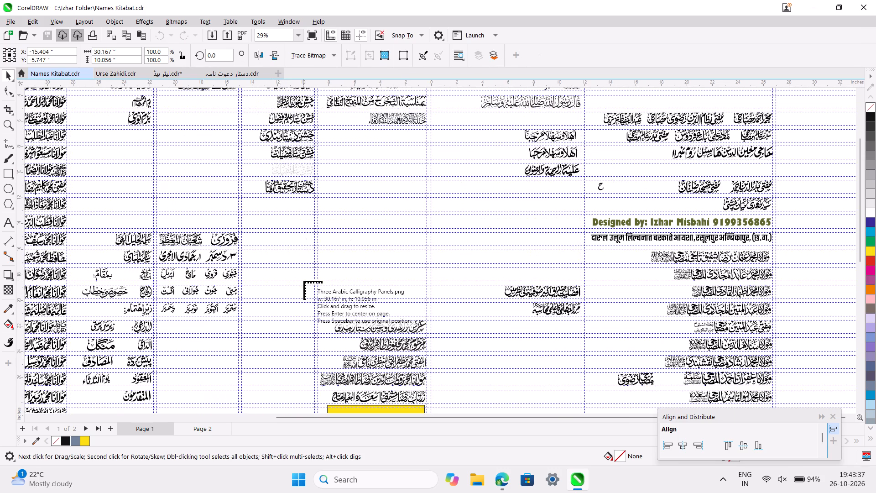
pyautogui.scroll(-2, 317, 315)
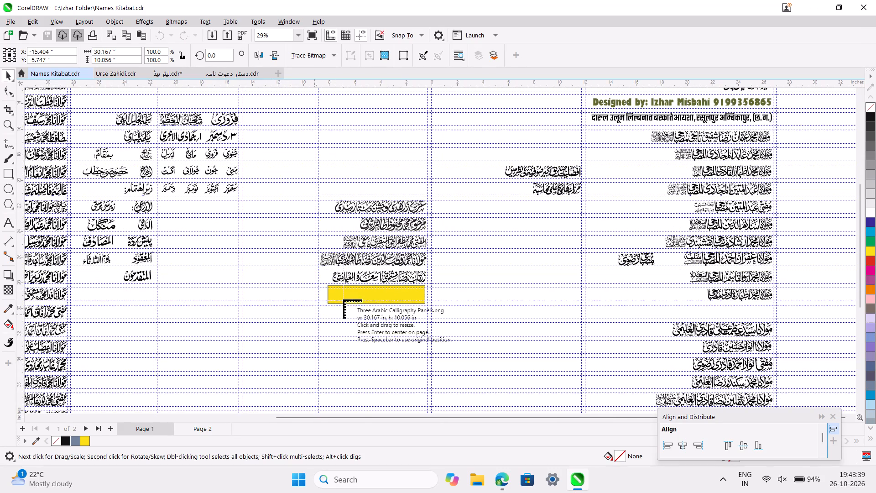
pyautogui.moveTo(342, 289); pyautogui.dragTo(432, 304)
# Enlarge the imported calligraphy image over the yellow rectangle proportionally to about 4.99 by 1.66 inches.
pyautogui.keyDown('ctrl'); pyautogui.scroll(3, 432, 304); pyautogui.keyUp('ctrl')
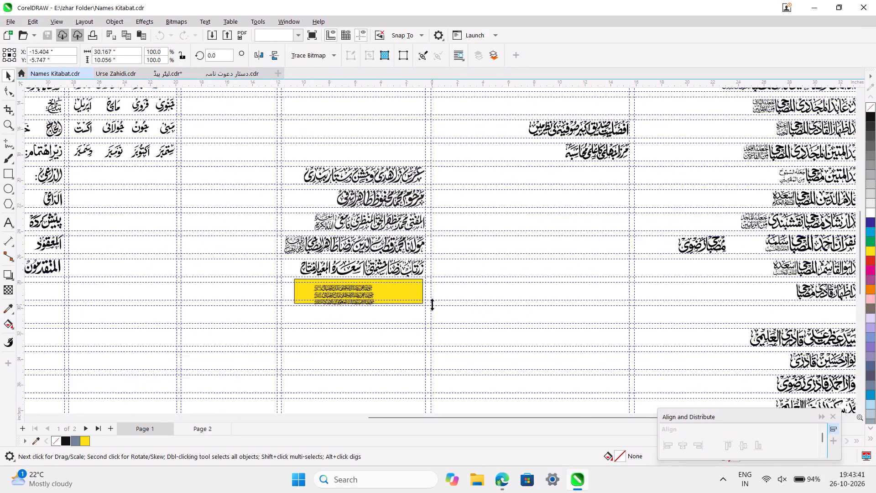
pyautogui.keyDown('ctrl'); pyautogui.scroll(2, 432, 304); pyautogui.keyUp('ctrl')
pyautogui.hscroll(2, 432, 304)
pyautogui.keyDown('ctrl'); pyautogui.scroll(5, 469, 285); pyautogui.keyUp('ctrl')
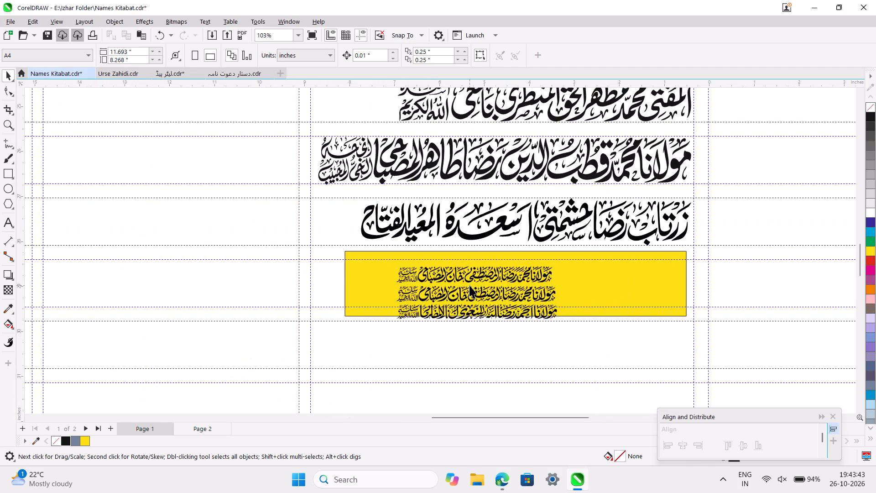
pyautogui.keyDown('ctrl'); pyautogui.scroll(1, 469, 285); pyautogui.keyUp('ctrl')
pyautogui.scroll(-1, 505, 312)
pyautogui.click(581, 266)
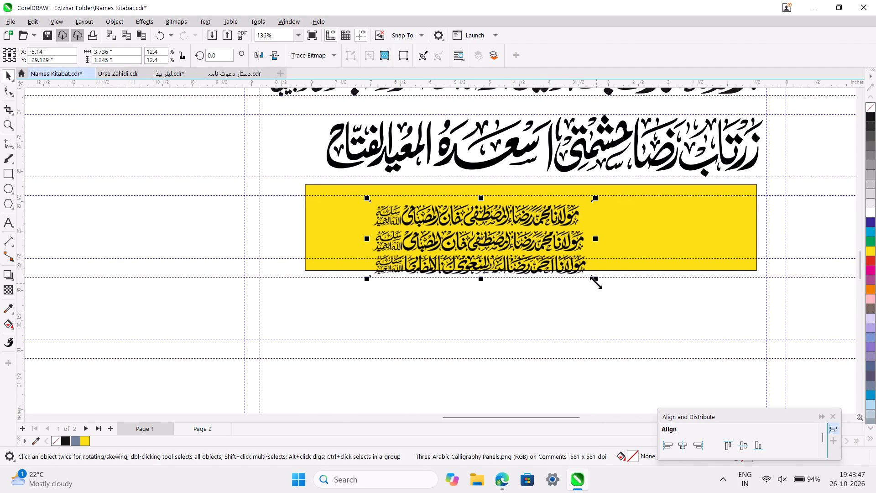
pyautogui.moveTo(595, 282); pyautogui.dragTo(672, 322)
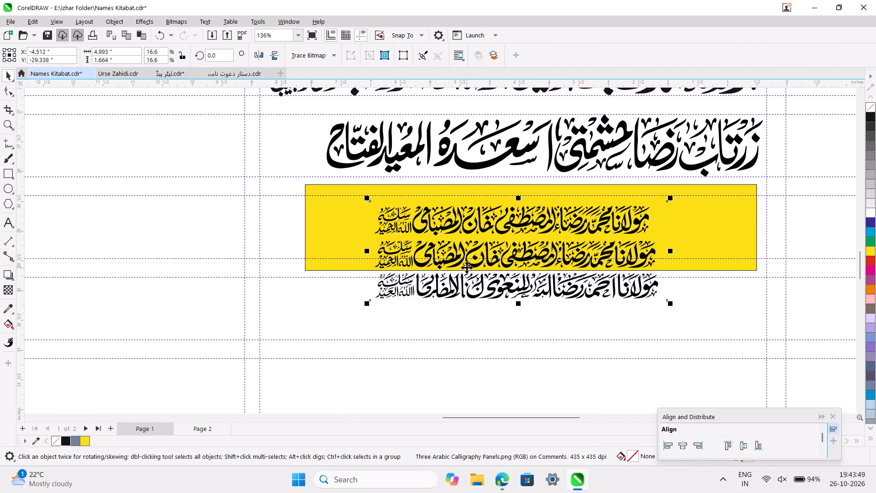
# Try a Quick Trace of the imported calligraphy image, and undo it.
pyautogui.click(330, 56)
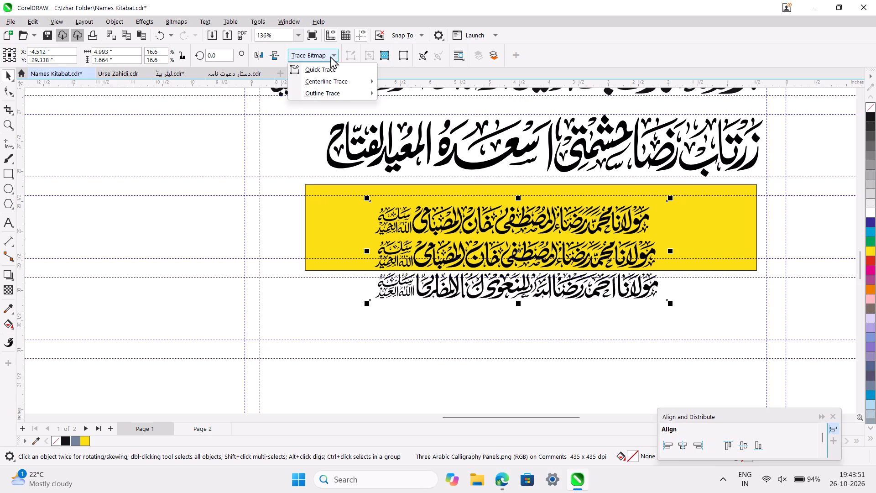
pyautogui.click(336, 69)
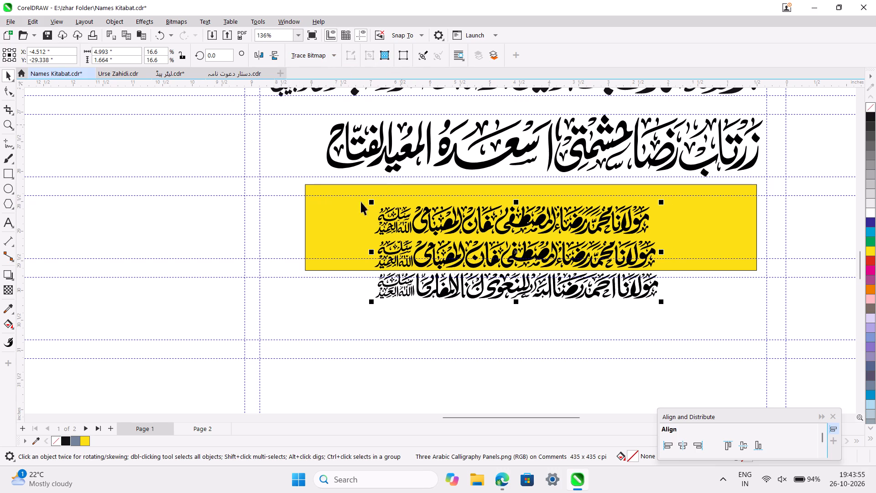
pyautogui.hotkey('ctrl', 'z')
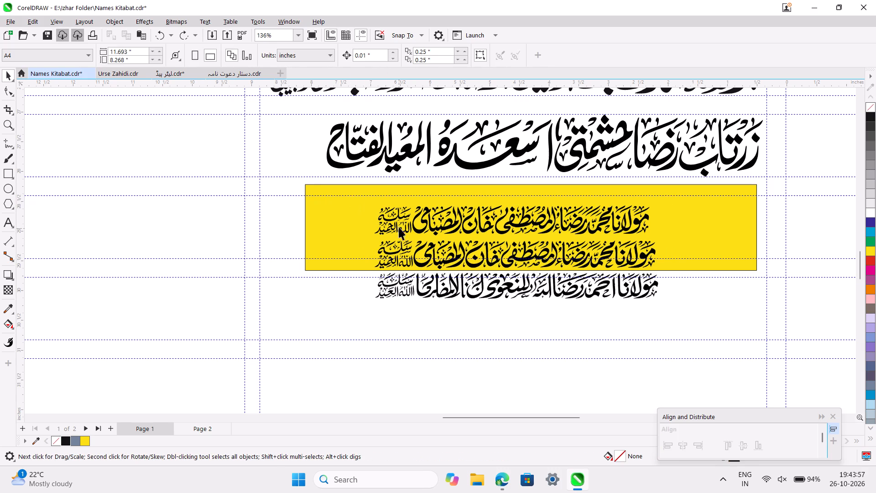
# Outline-trace the imported calligraphy image as Line art, removing color from the entire image and deleting the original.
pyautogui.click(370, 224)
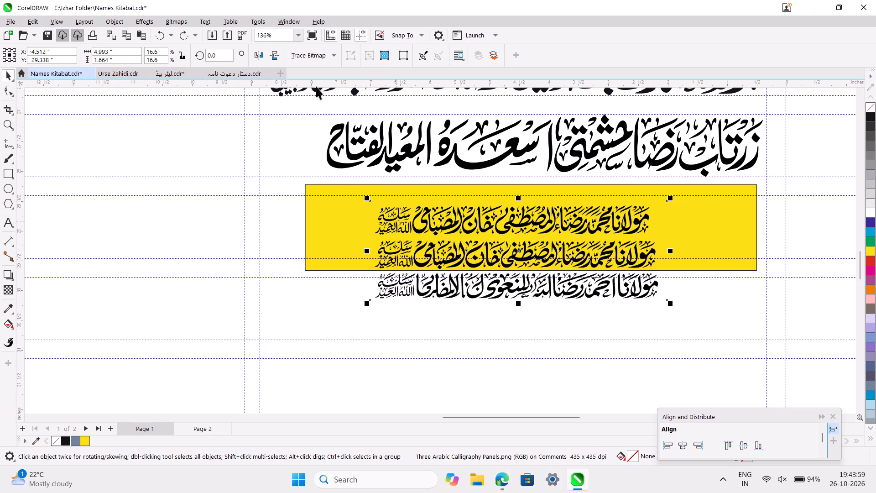
pyautogui.click(327, 47)
pyautogui.click(328, 53)
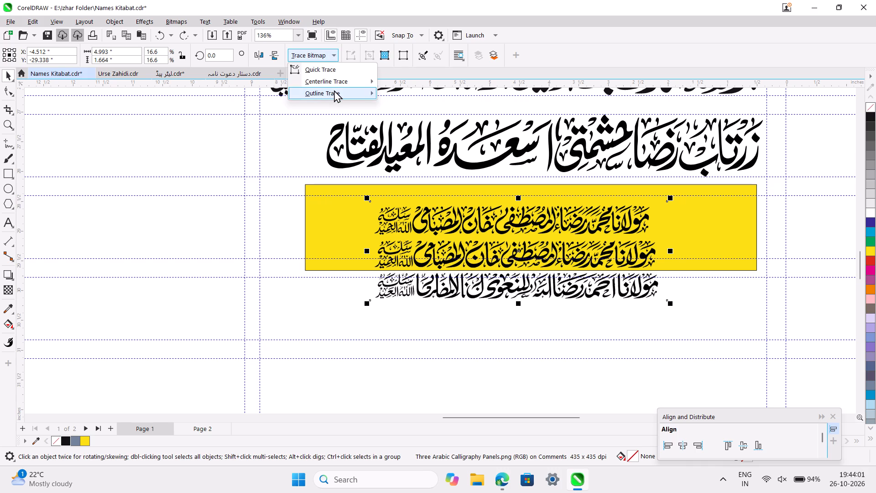
pyautogui.click(335, 91)
pyautogui.click(401, 97)
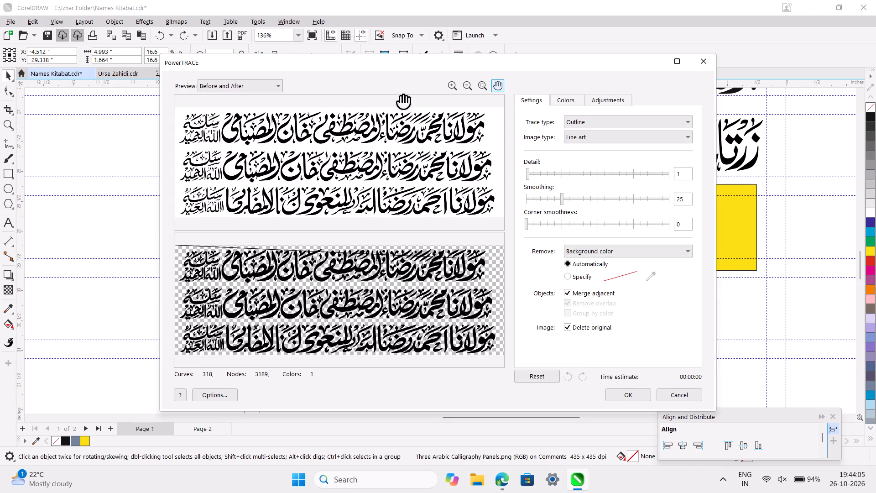
pyautogui.click(610, 252)
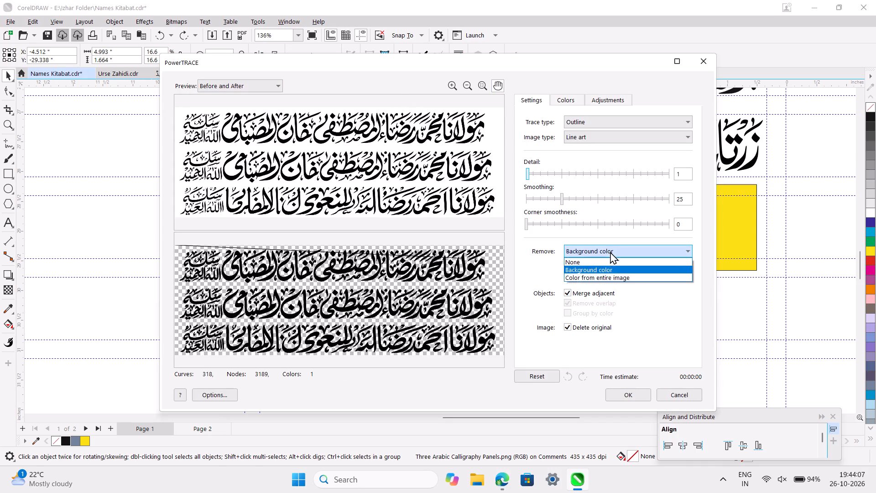
pyautogui.click(604, 280)
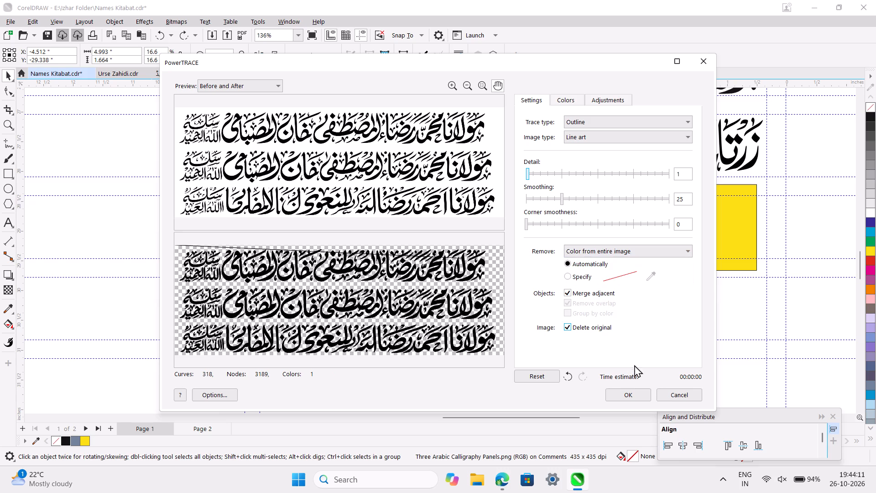
pyautogui.click(630, 392)
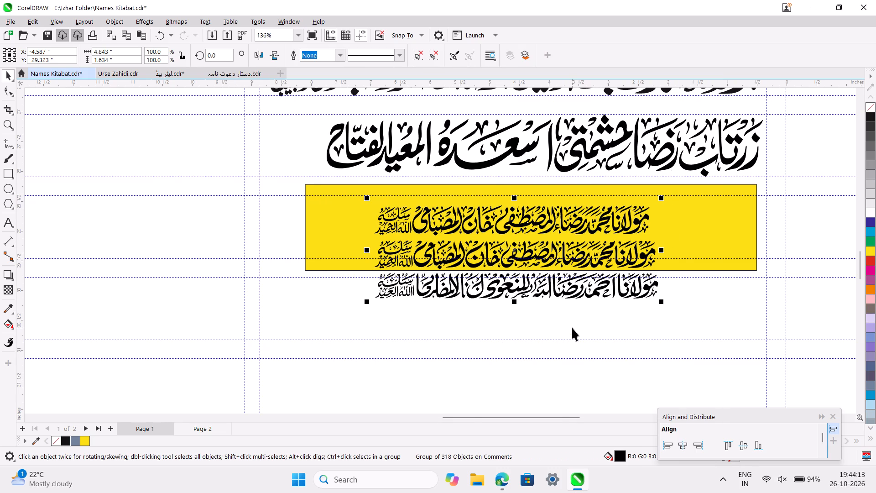
# Ungroup the traced calligraphy and delete its two lower lines, leaving only the top line over the yellow rectangle.
pyautogui.keyDown('ctrl'); pyautogui.scroll(3, 572, 328); pyautogui.keyUp('ctrl')
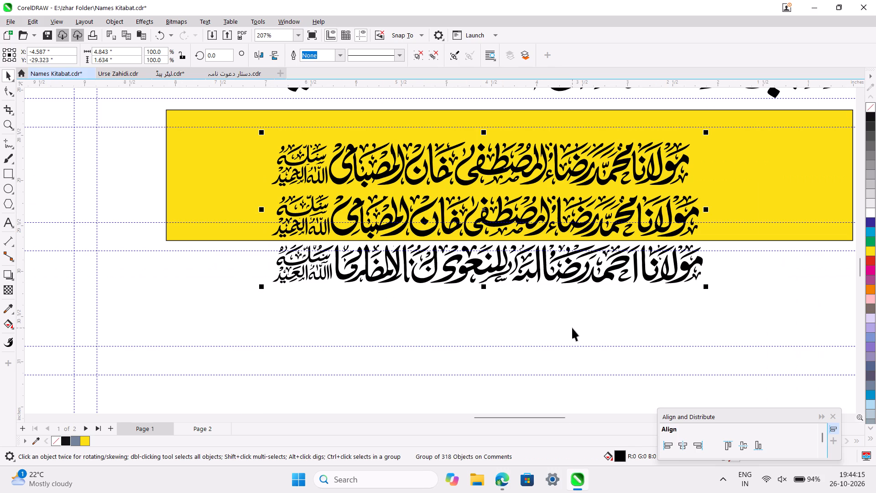
pyautogui.hotkey('ctrl', 'u')
pyautogui.click(756, 202)
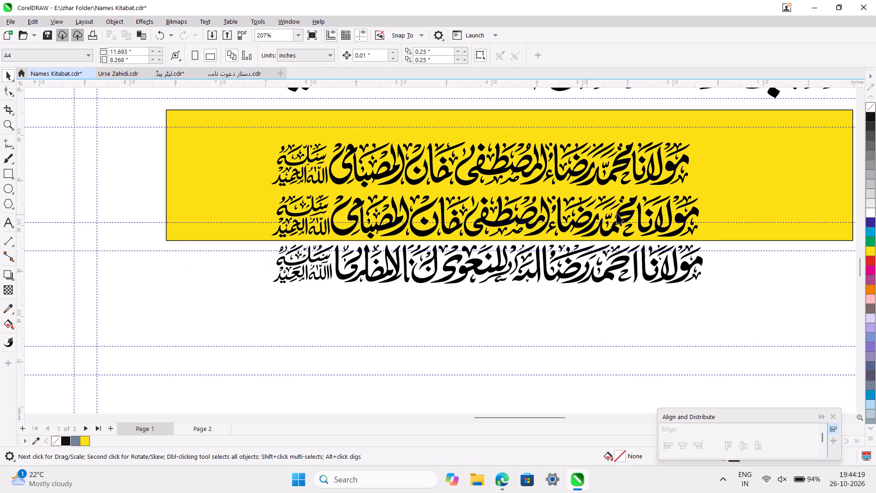
pyautogui.moveTo(724, 184); pyautogui.dragTo(479, 322)
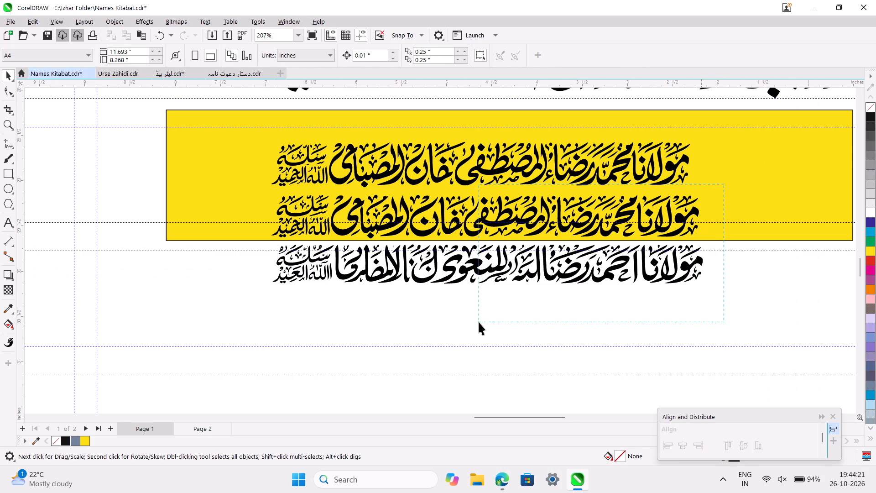
pyautogui.moveTo(479, 322); pyautogui.dragTo(255, 317)
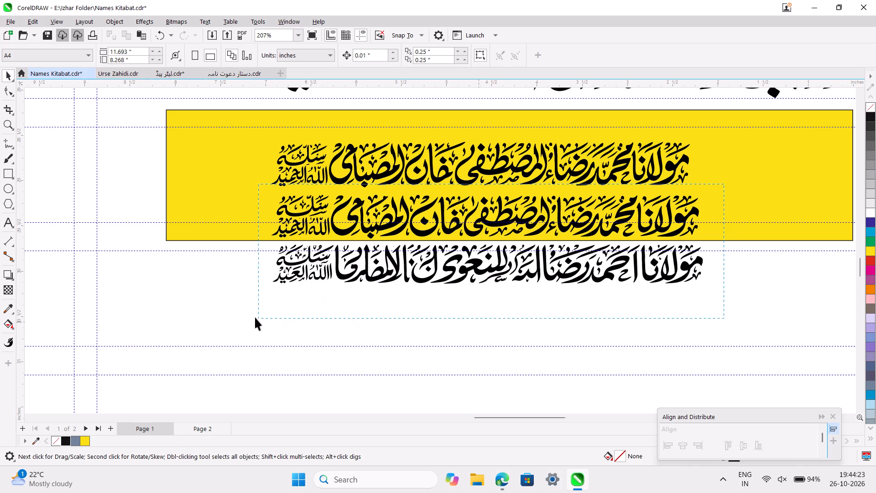
pyautogui.moveTo(255, 317); pyautogui.dragTo(232, 309)
pyautogui.press('Delete')
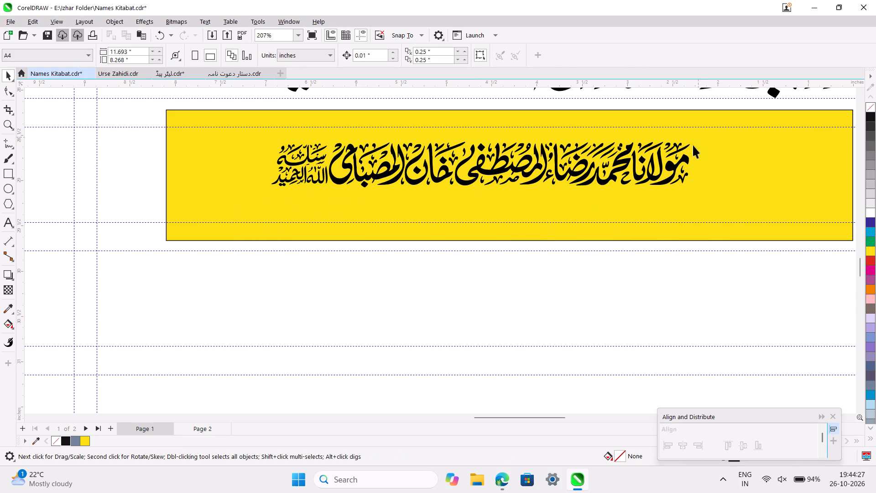
# Group all the pieces of the remaining calligraphy line over the yellow rectangle.
pyautogui.click(684, 163)
pyautogui.keyDown('ctrl'); pyautogui.scroll(5, 684, 163); pyautogui.keyUp('ctrl')
pyautogui.hscroll(1, 684, 163)
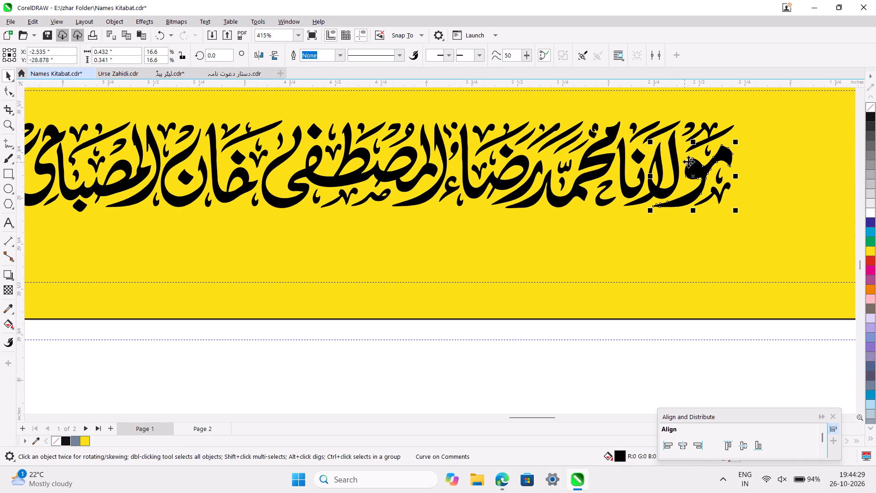
pyautogui.click(765, 149)
pyautogui.keyDown('ctrl'); pyautogui.scroll(-5, 765, 149); pyautogui.keyUp('ctrl')
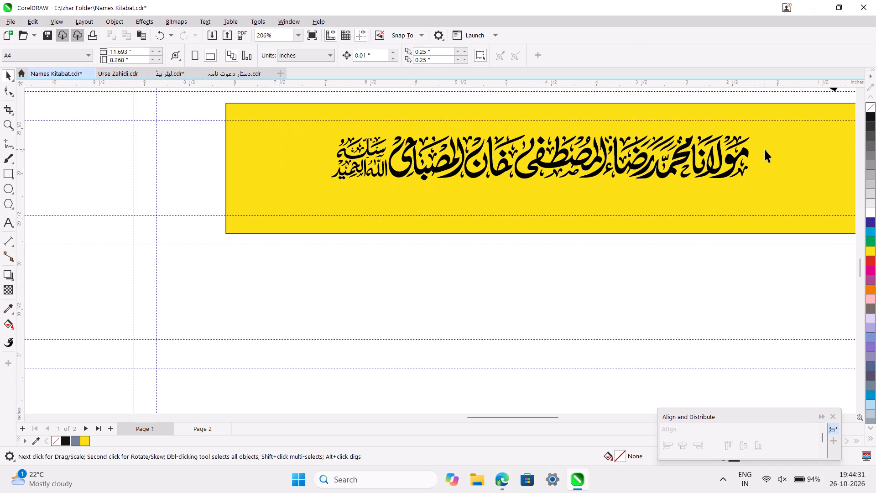
pyautogui.moveTo(319, 126); pyautogui.dragTo(686, 204)
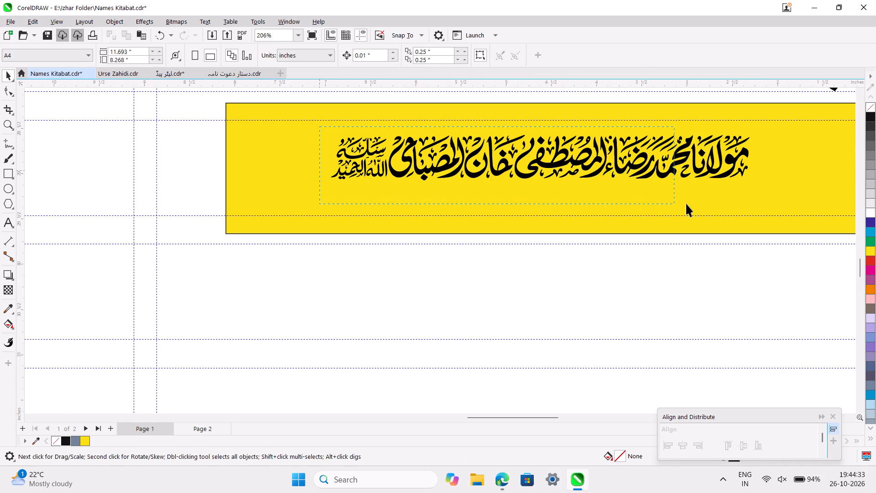
pyautogui.moveTo(686, 204); pyautogui.dragTo(767, 198)
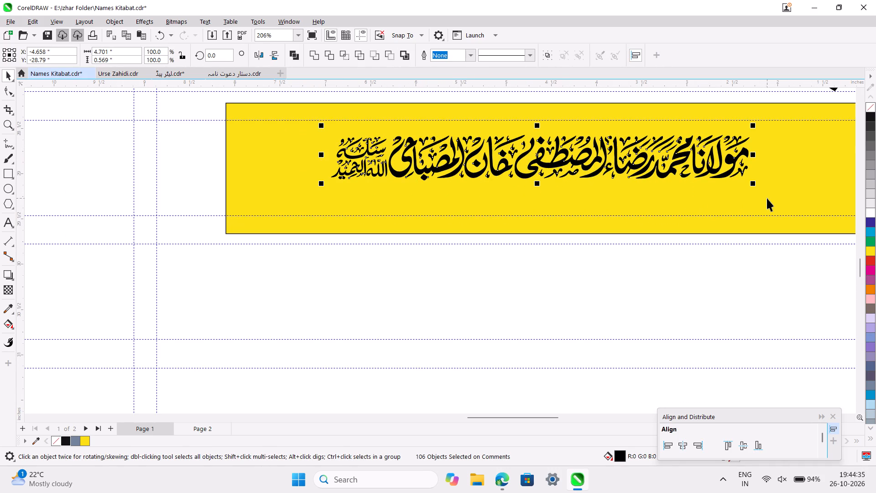
pyautogui.hotkey('ctrl', 'g')
# Move the grouped calligraphy line up from the yellow rectangle to the empty guideline row above the column's existing name lines.
pyautogui.keyDown('ctrl'); pyautogui.scroll(-5, 767, 198); pyautogui.keyUp('ctrl')
pyautogui.scroll(1, 767, 198)
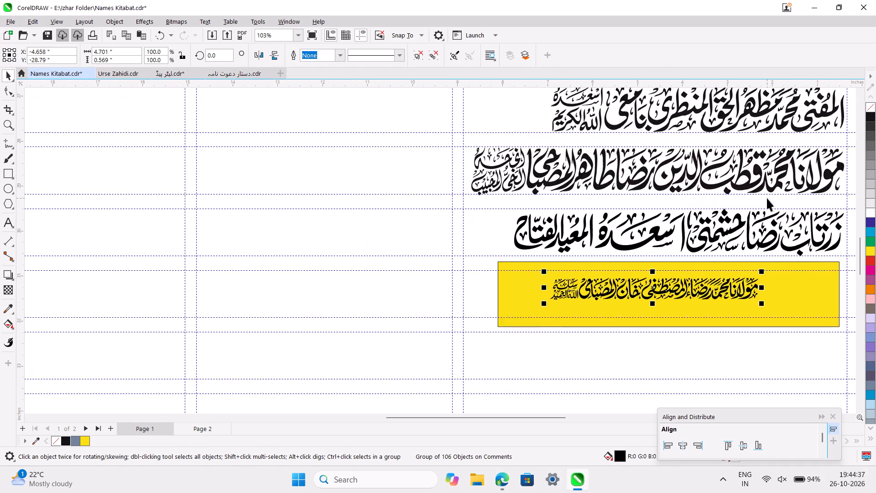
pyautogui.scroll(1, 767, 198)
pyautogui.keyDown('ctrl'); pyautogui.scroll(-2, 767, 198); pyautogui.keyUp('ctrl')
pyautogui.scroll(1, 767, 198)
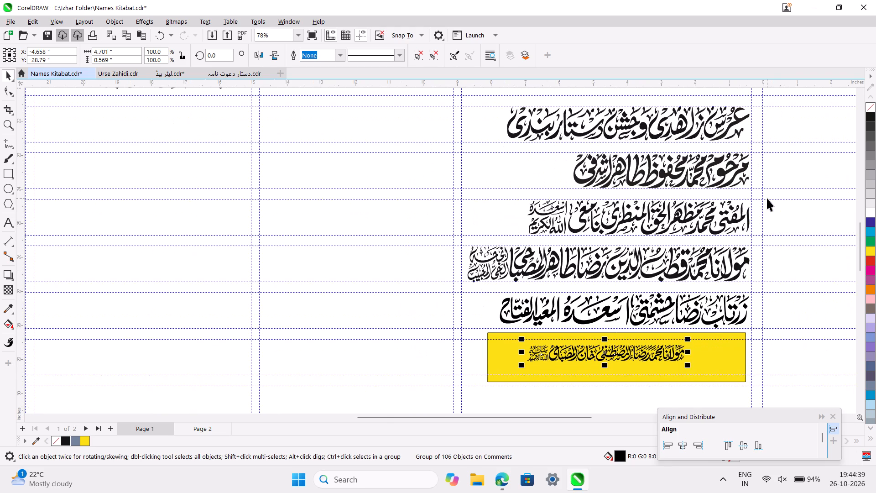
pyautogui.scroll(1, 673, 291)
pyautogui.scroll(-2, 673, 291)
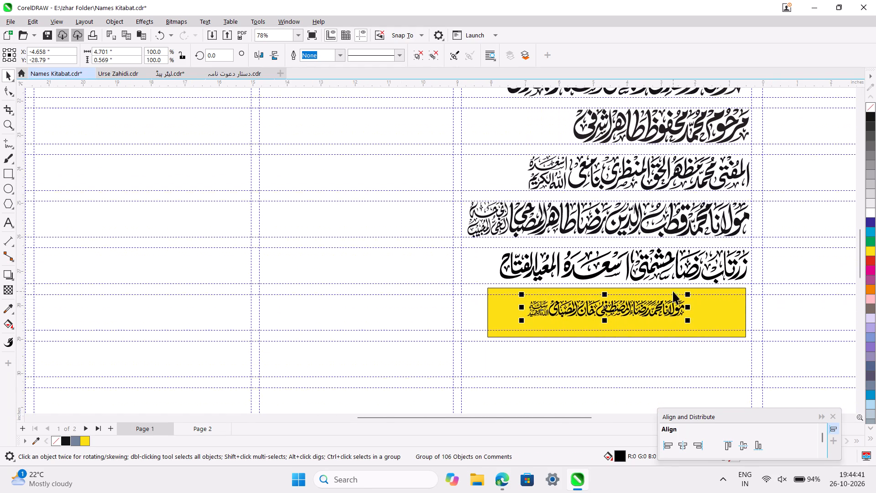
pyautogui.scroll(1, 645, 290)
pyautogui.scroll(1, 609, 356)
pyautogui.moveTo(609, 366); pyautogui.dragTo(641, 234)
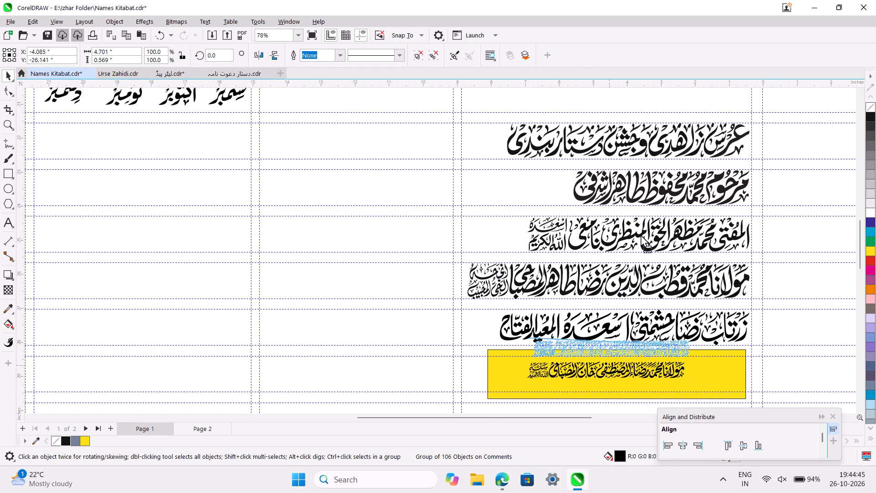
pyautogui.moveTo(641, 234); pyautogui.dragTo(662, 96)
pyautogui.scroll(1, 662, 96)
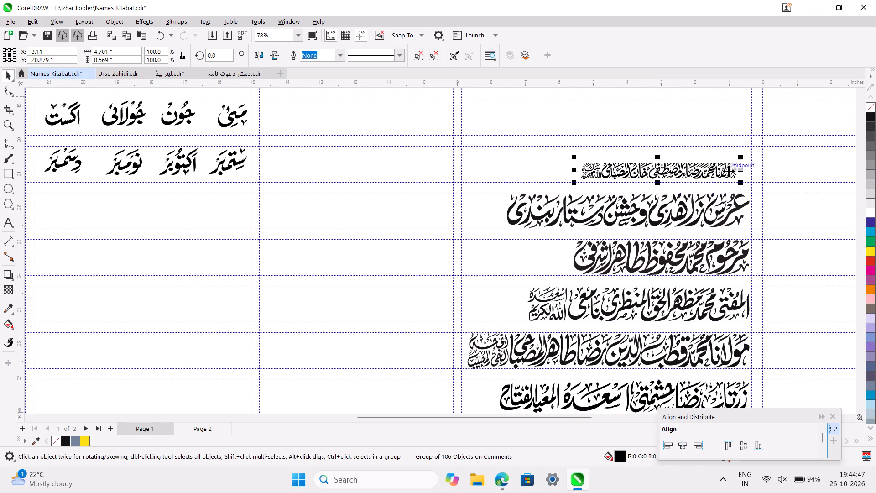
# Enlarge the moved calligraphy line proportionally to about 5.20 by 0.63 inches and right-align it with the line below.
pyautogui.moveTo(739, 157); pyautogui.dragTo(754, 138)
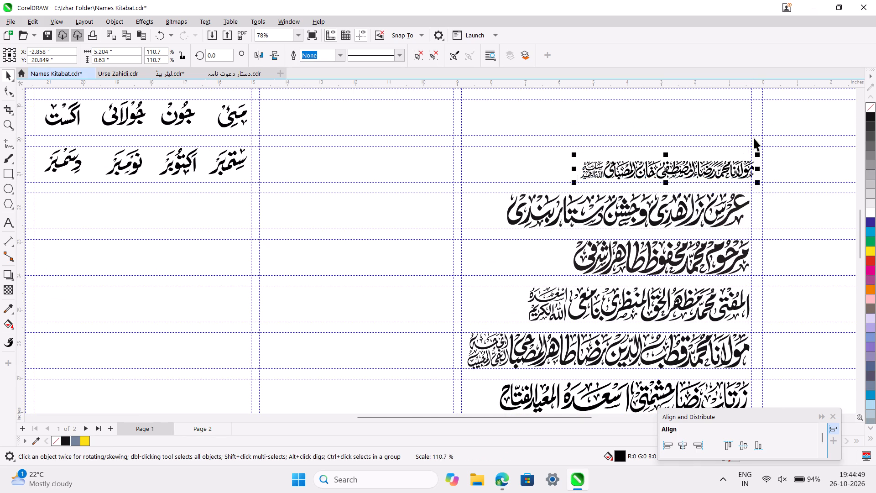
pyautogui.keyDown('ctrl'); pyautogui.scroll(5, 754, 138); pyautogui.keyUp('ctrl')
pyautogui.moveTo(606, 208); pyautogui.dragTo(592, 212)
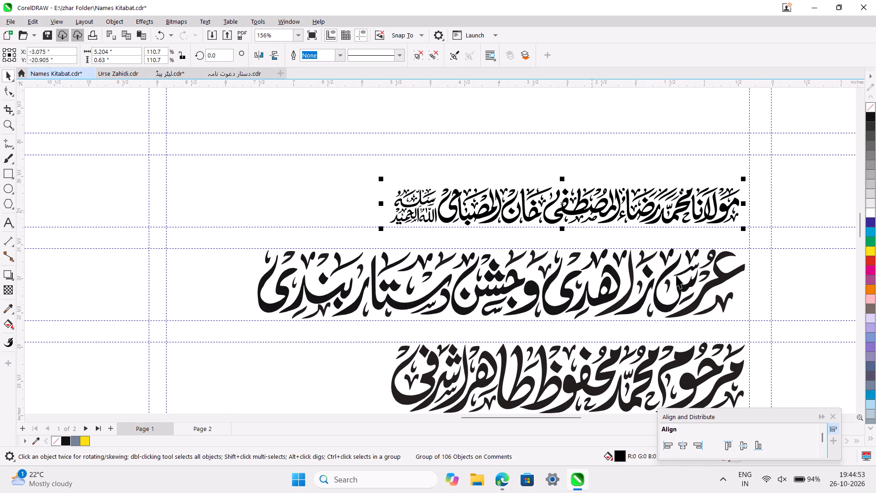
pyautogui.keyDown('shift'); pyautogui.click(726, 276); pyautogui.keyUp('shift')
pyautogui.press('r')
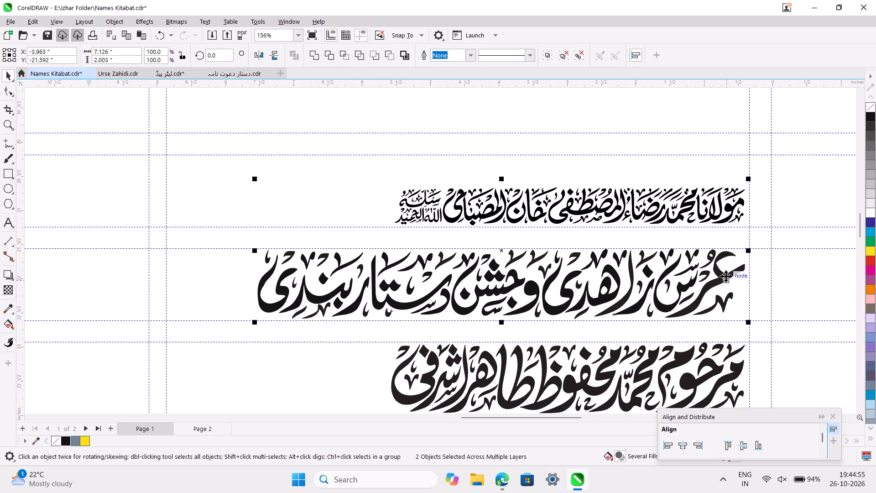
pyautogui.click(647, 180)
# Enlarge the calligraphy line proportionally from its lower right corner to about 8.56 by 1.04 inches to fit the row.
pyautogui.click(438, 196)
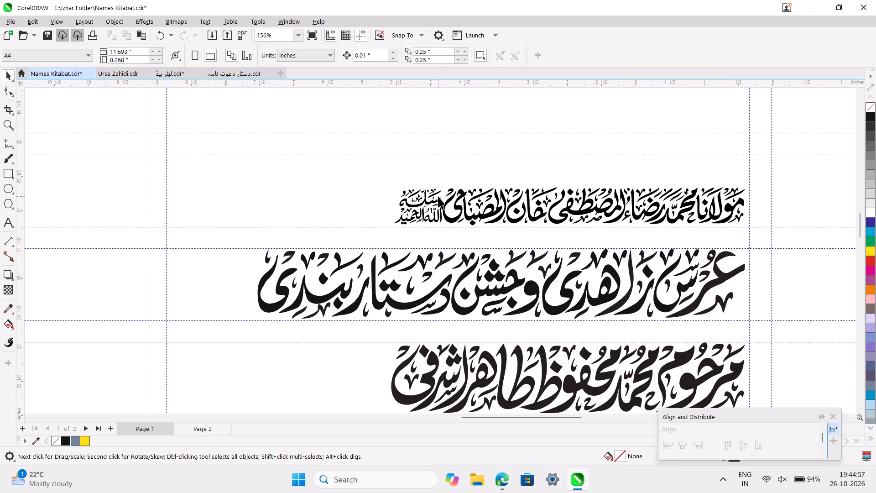
pyautogui.click(434, 197)
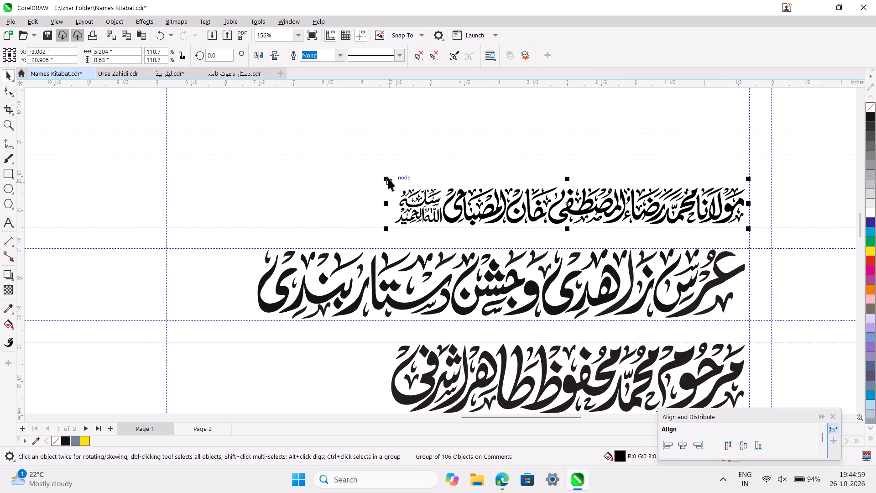
pyautogui.moveTo(384, 178); pyautogui.dragTo(224, 137)
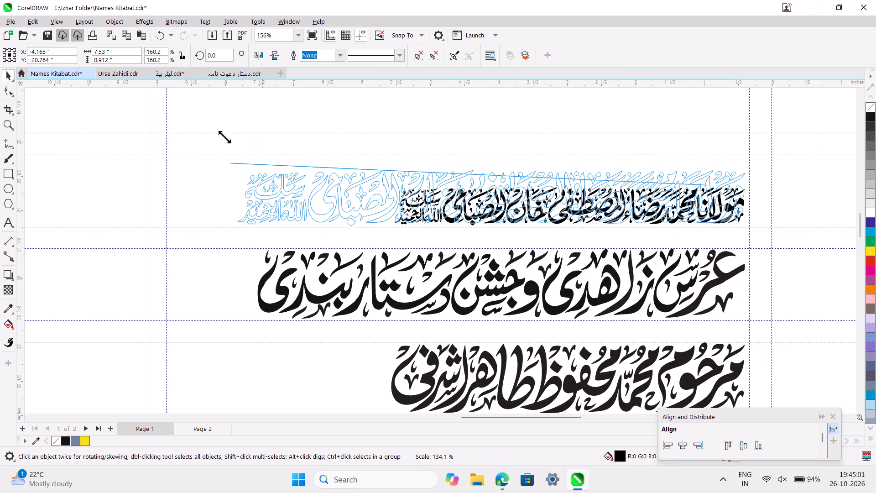
pyautogui.moveTo(224, 137); pyautogui.dragTo(226, 136)
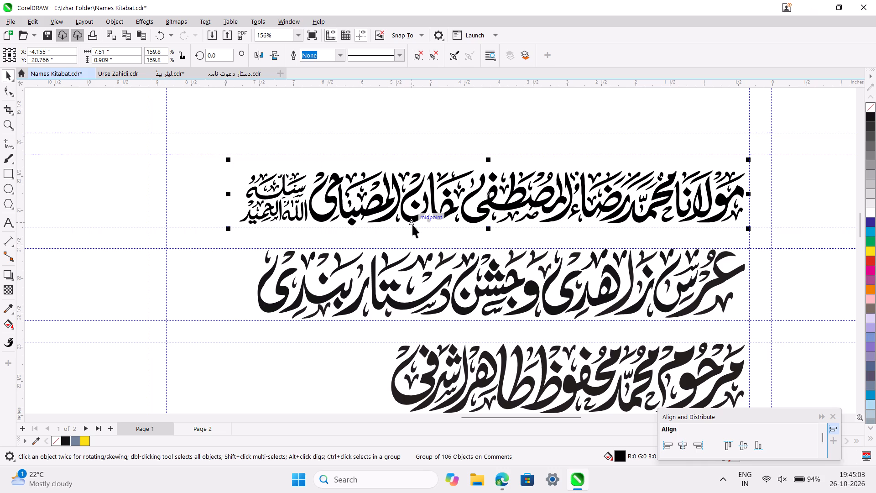
pyautogui.moveTo(225, 160); pyautogui.dragTo(186, 144)
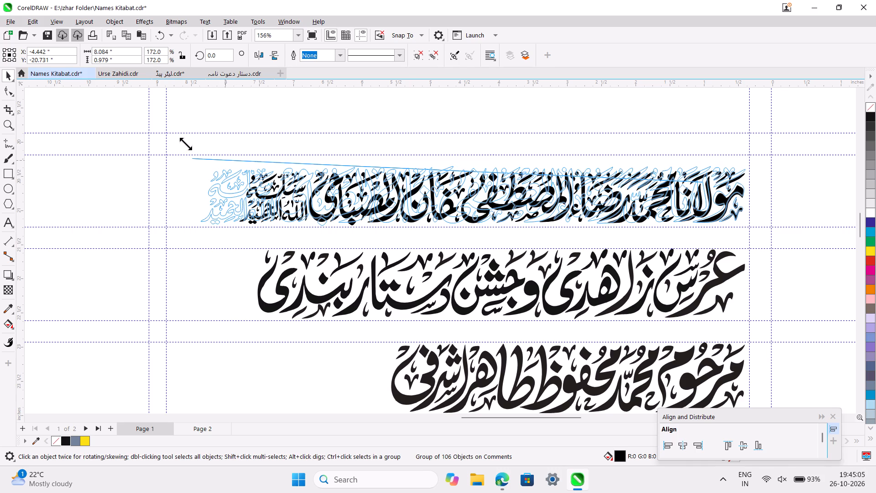
pyautogui.moveTo(186, 144); pyautogui.dragTo(153, 142)
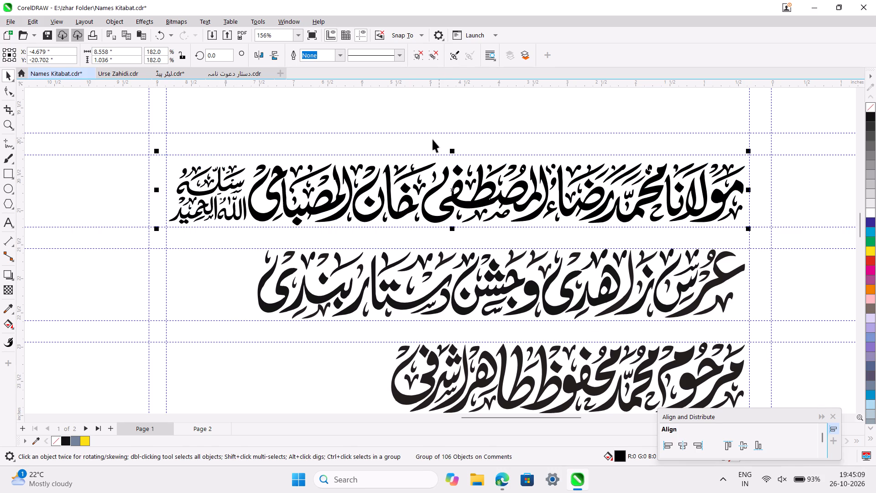
# Move the enlarged calligraphy line back down onto the yellow rectangle below the column's last name line.
pyautogui.keyDown('ctrl'); pyautogui.scroll(-10, 454, 122); pyautogui.keyUp('ctrl')
pyautogui.moveTo(454, 140); pyautogui.dragTo(479, 267)
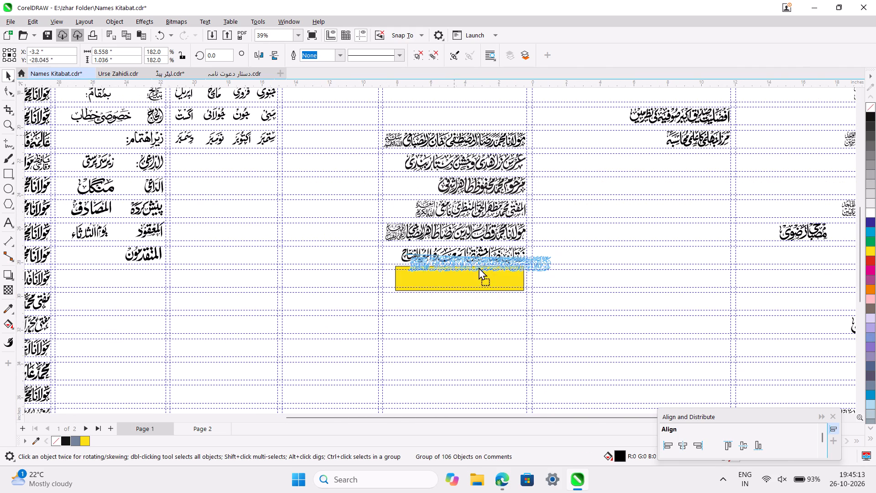
pyautogui.moveTo(479, 267); pyautogui.dragTo(465, 281)
pyautogui.keyDown('ctrl'); pyautogui.scroll(8, 465, 281); pyautogui.keyUp('ctrl')
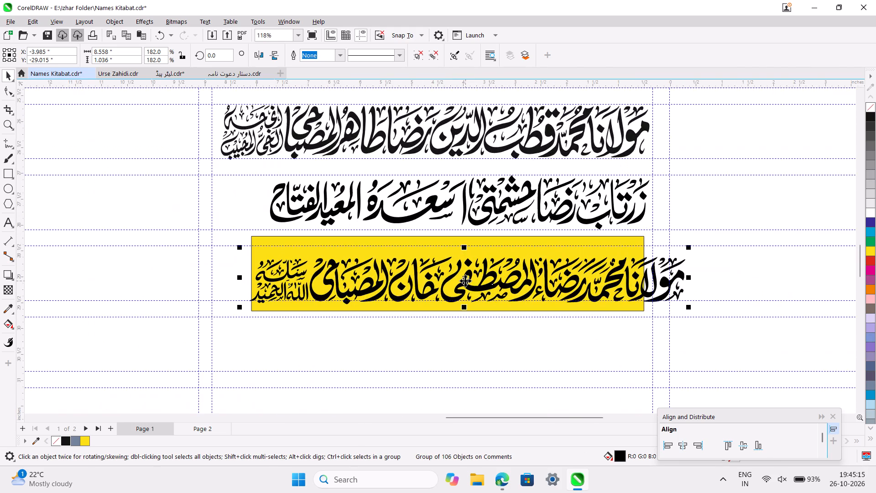
# Ungroup the calligraphy line over the yellow rectangle and delete the curve about 8.01 inches wide that spans it.
pyautogui.click(213, 278)
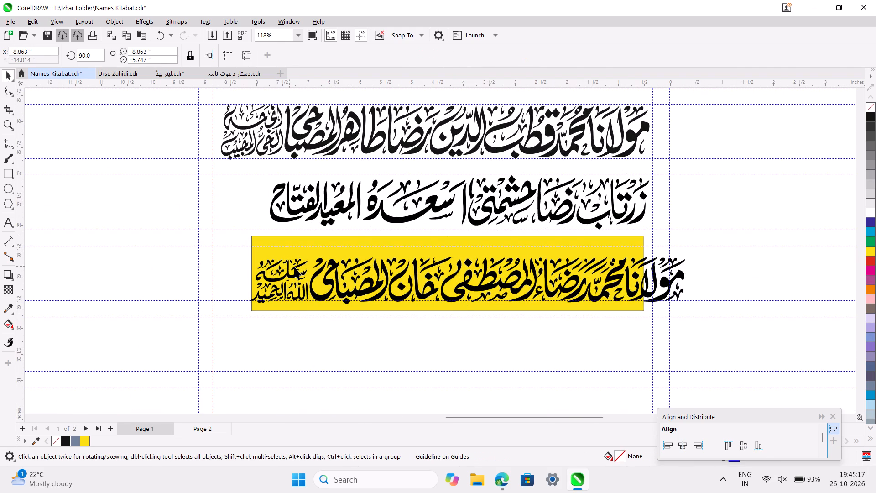
pyautogui.click(299, 267)
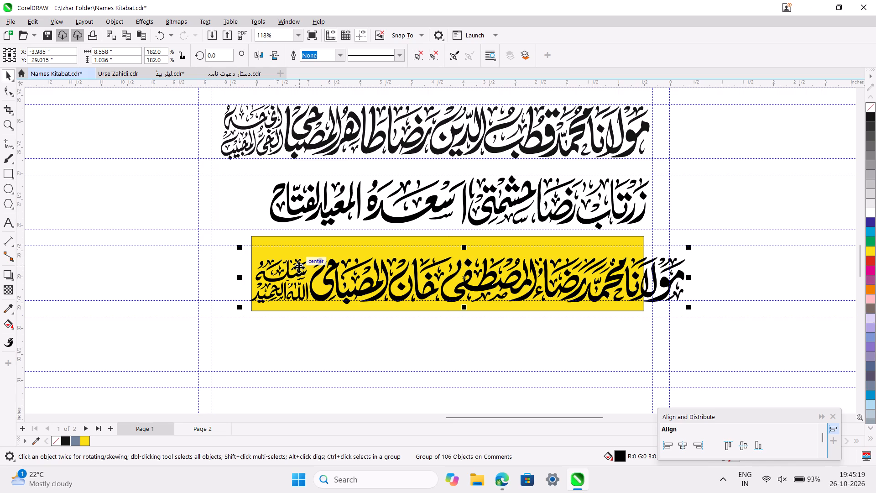
pyautogui.hotkey('ctrl', 'i')
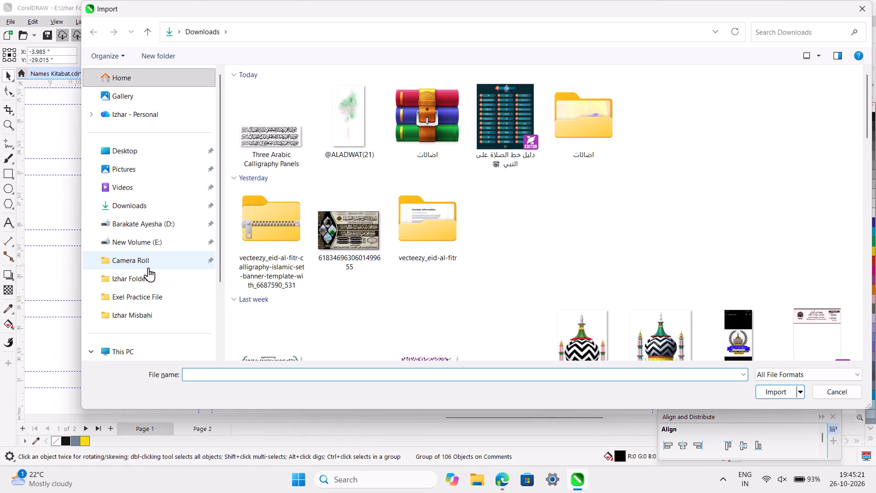
pyautogui.click(867, 9)
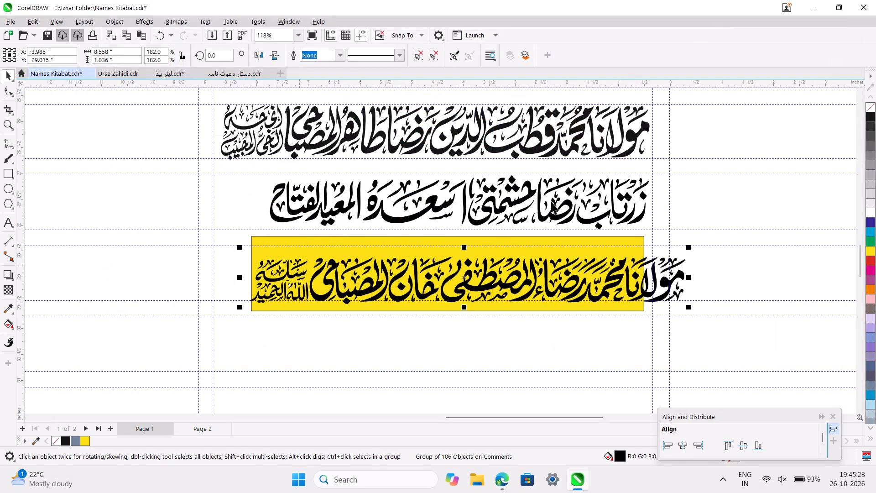
pyautogui.hotkey('ctrl', 'u')
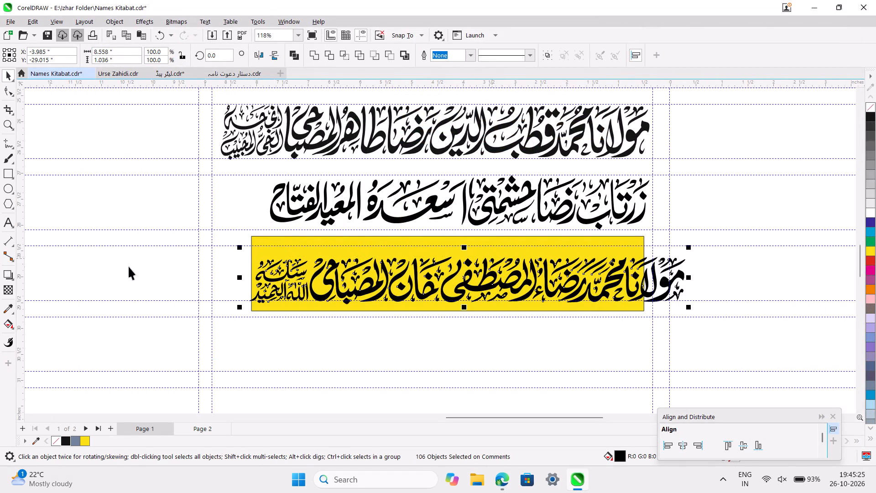
pyautogui.click(129, 267)
pyautogui.keyDown('ctrl'); pyautogui.scroll(2, 311, 280); pyautogui.keyUp('ctrl')
pyautogui.click(281, 247)
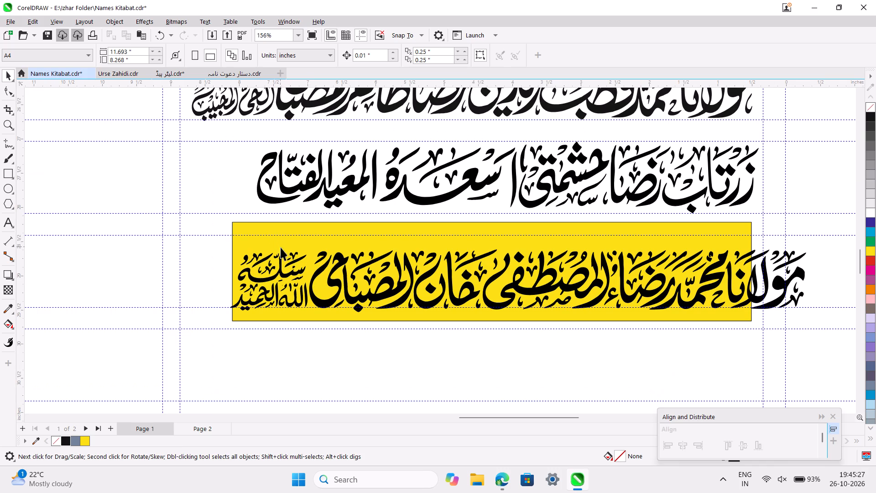
pyautogui.click(306, 243)
pyautogui.click(229, 242)
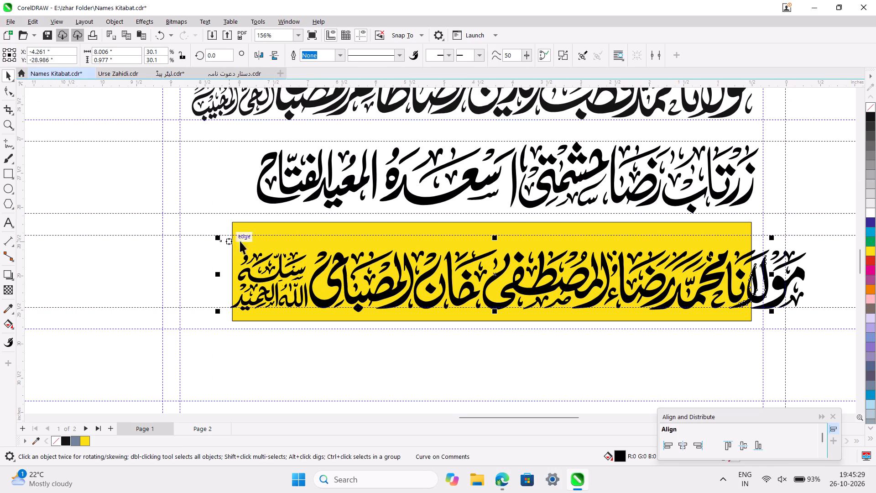
pyautogui.press('Delete')
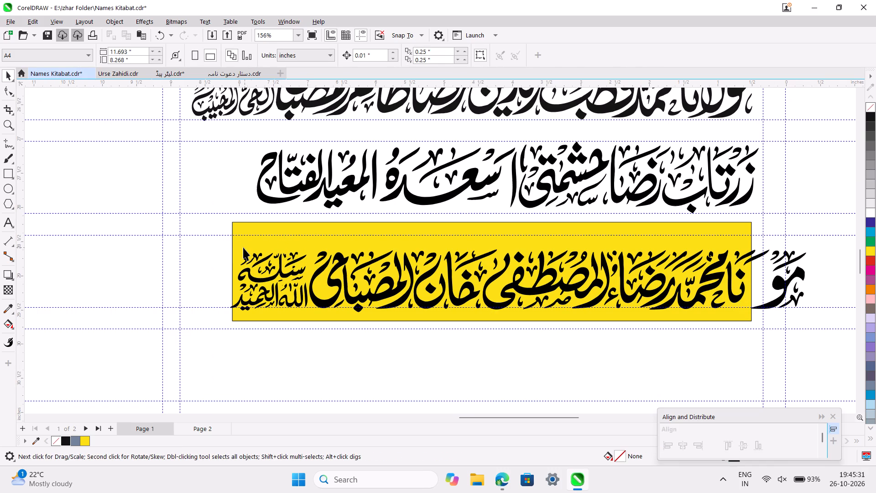
# Undo the deletion of the wide curve that contains the لا letter in the line over the yellow rectangle.
pyautogui.click(243, 247)
pyautogui.click(325, 251)
pyautogui.keyDown('ctrl'); pyautogui.scroll(-3, 325, 251); pyautogui.keyUp('ctrl')
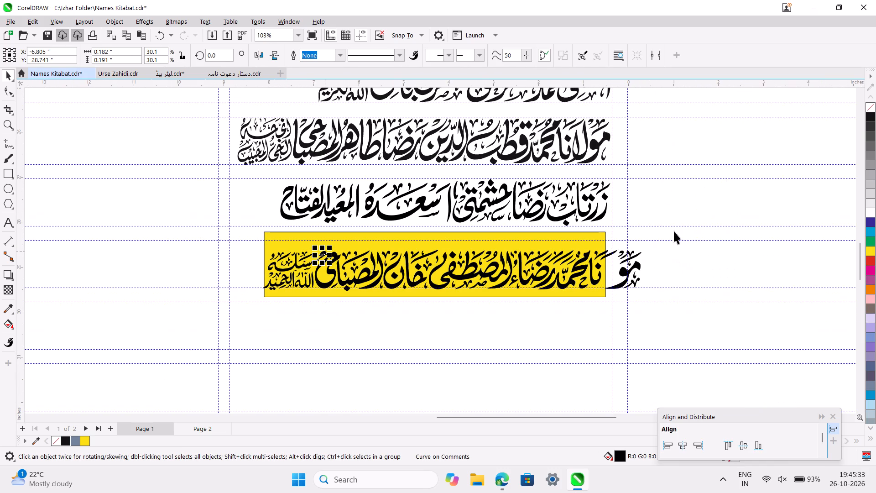
pyautogui.click(658, 241)
pyautogui.hotkey('ctrl', 'z')
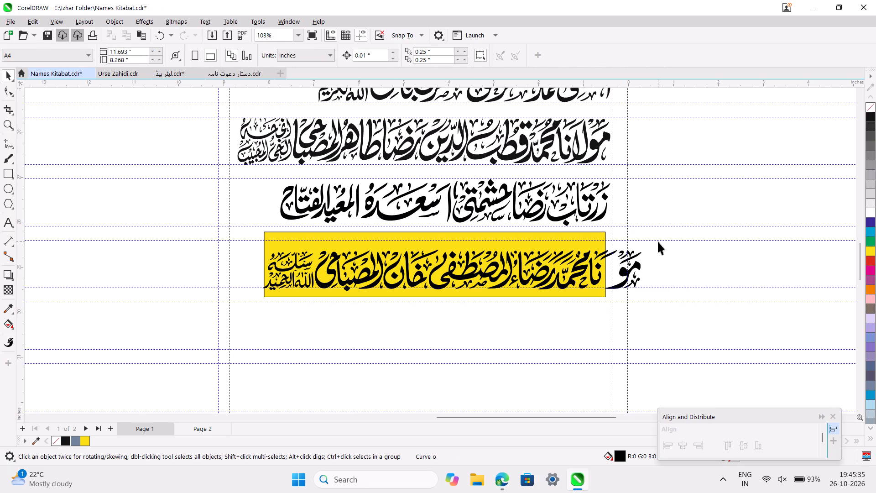
pyautogui.click(658, 241)
pyautogui.keyDown('ctrl'); pyautogui.scroll(3, 594, 291); pyautogui.keyUp('ctrl')
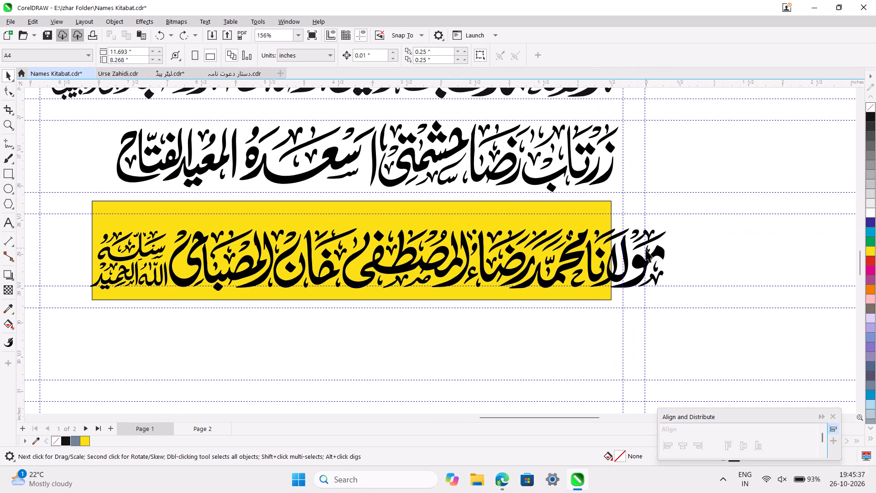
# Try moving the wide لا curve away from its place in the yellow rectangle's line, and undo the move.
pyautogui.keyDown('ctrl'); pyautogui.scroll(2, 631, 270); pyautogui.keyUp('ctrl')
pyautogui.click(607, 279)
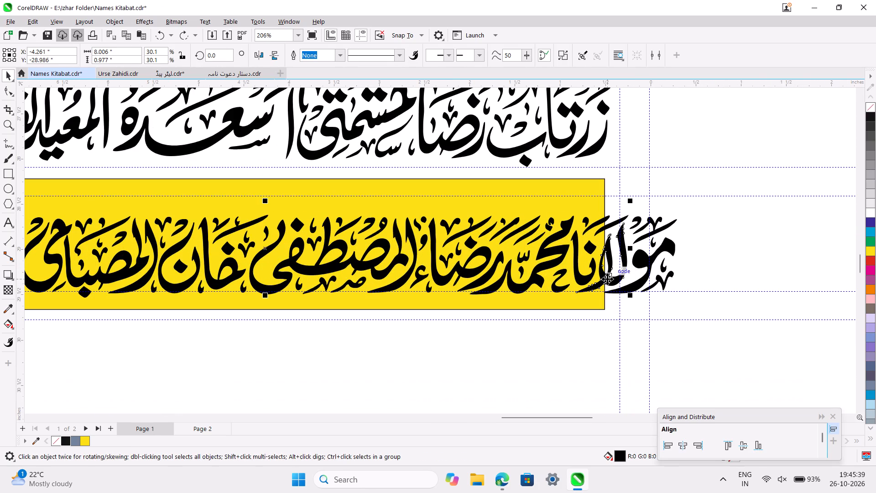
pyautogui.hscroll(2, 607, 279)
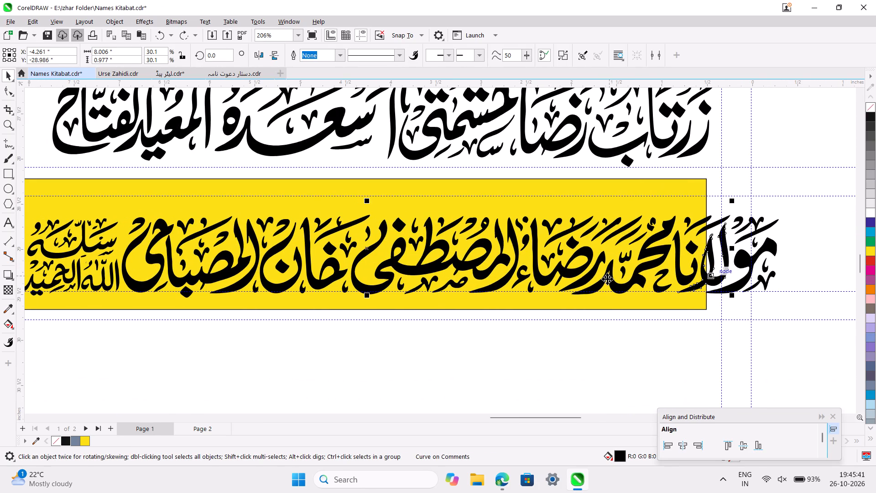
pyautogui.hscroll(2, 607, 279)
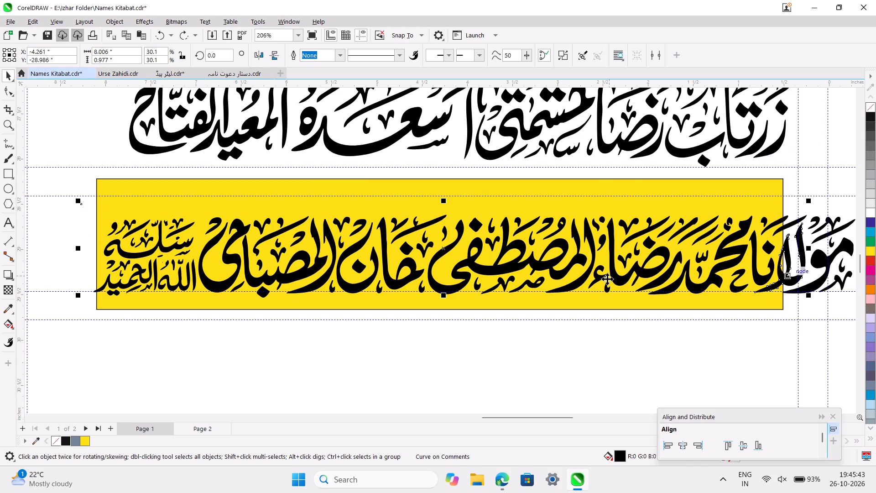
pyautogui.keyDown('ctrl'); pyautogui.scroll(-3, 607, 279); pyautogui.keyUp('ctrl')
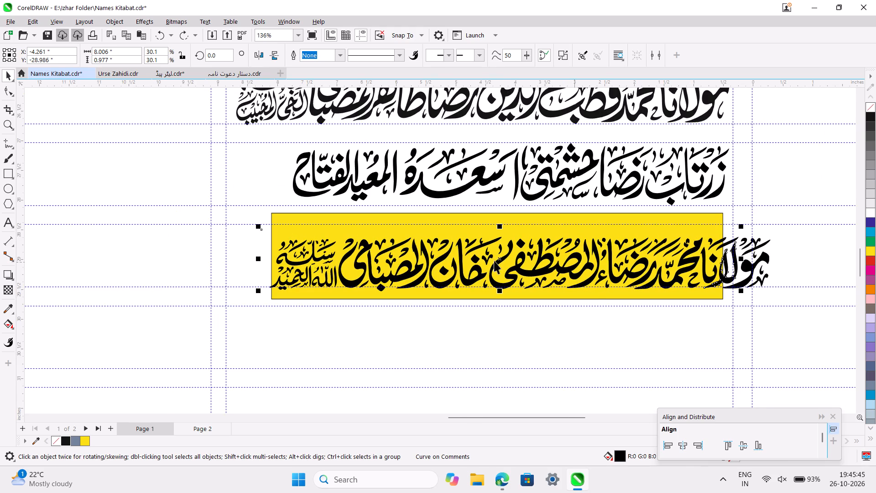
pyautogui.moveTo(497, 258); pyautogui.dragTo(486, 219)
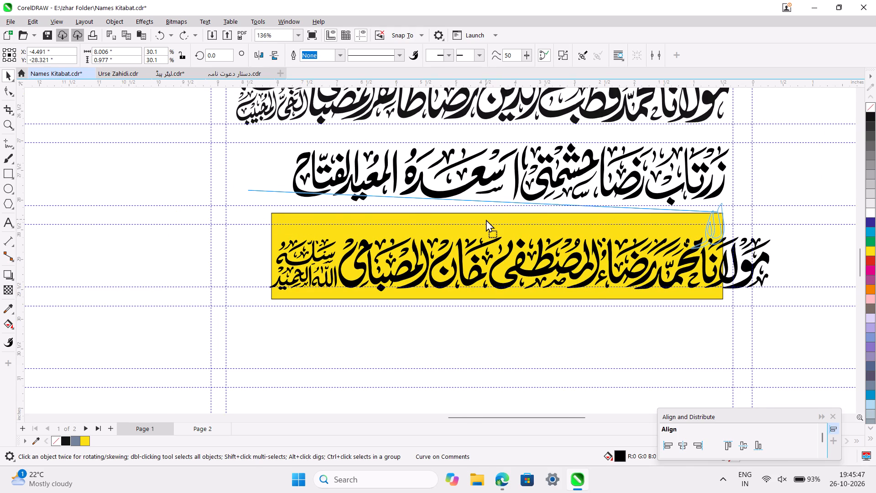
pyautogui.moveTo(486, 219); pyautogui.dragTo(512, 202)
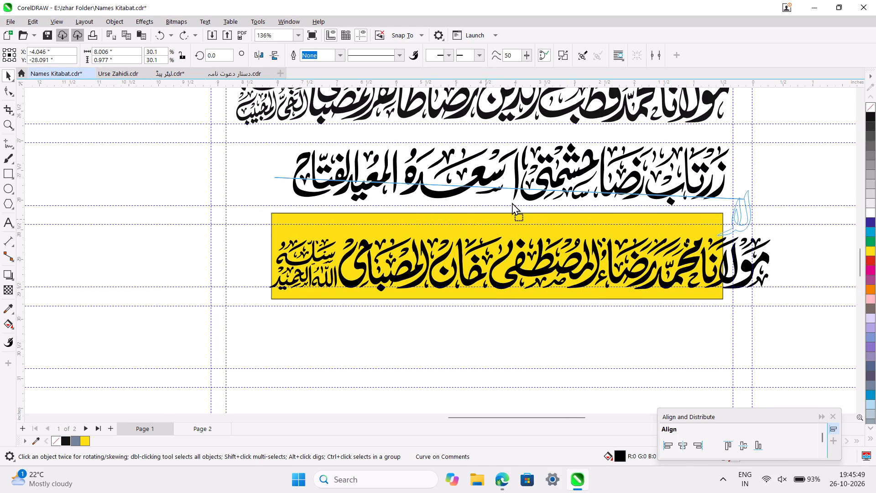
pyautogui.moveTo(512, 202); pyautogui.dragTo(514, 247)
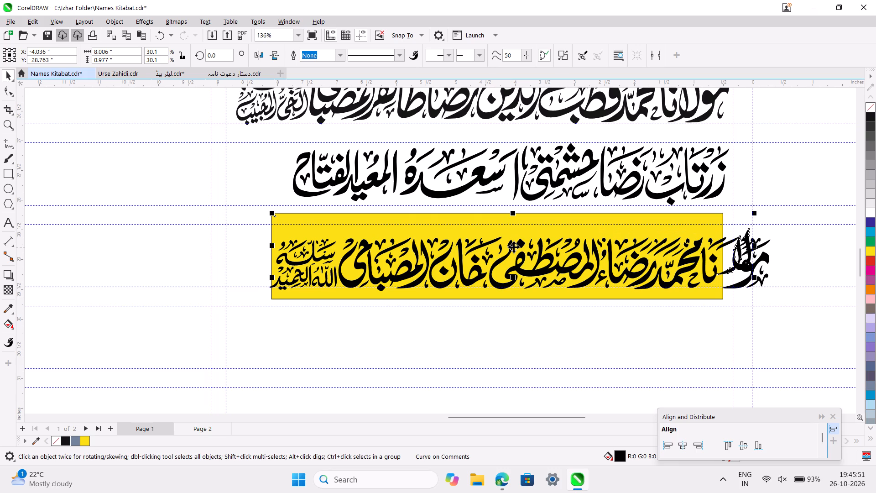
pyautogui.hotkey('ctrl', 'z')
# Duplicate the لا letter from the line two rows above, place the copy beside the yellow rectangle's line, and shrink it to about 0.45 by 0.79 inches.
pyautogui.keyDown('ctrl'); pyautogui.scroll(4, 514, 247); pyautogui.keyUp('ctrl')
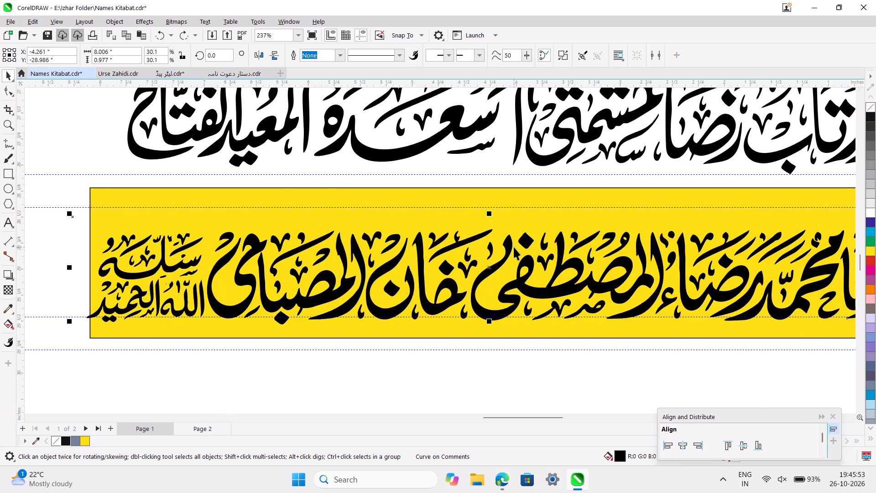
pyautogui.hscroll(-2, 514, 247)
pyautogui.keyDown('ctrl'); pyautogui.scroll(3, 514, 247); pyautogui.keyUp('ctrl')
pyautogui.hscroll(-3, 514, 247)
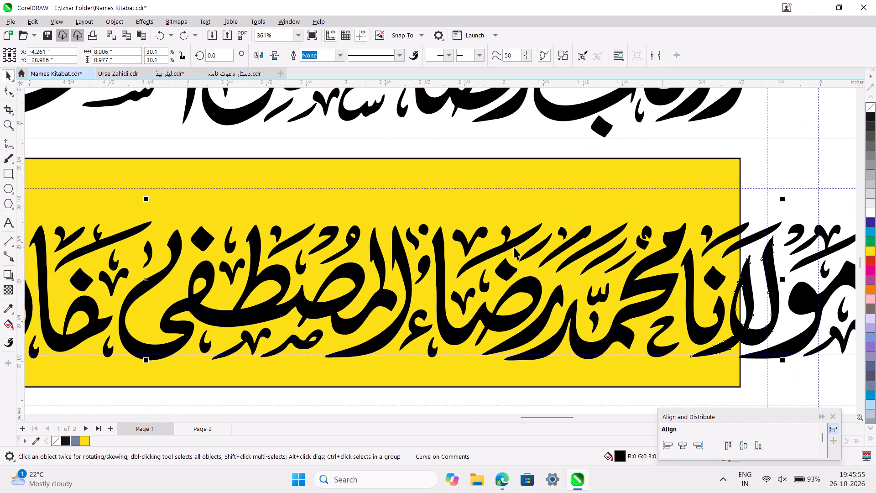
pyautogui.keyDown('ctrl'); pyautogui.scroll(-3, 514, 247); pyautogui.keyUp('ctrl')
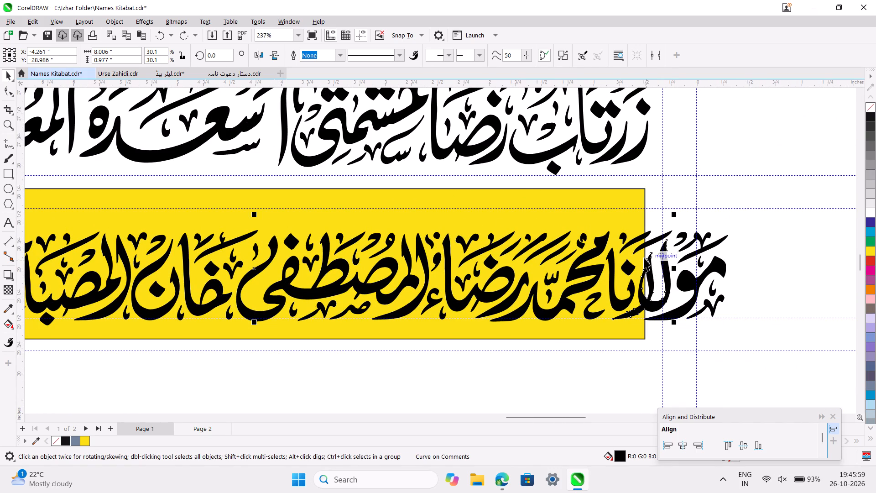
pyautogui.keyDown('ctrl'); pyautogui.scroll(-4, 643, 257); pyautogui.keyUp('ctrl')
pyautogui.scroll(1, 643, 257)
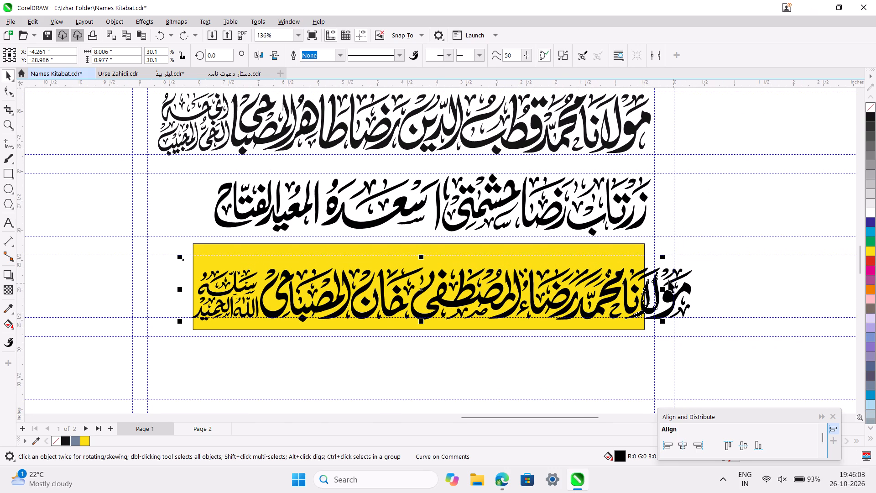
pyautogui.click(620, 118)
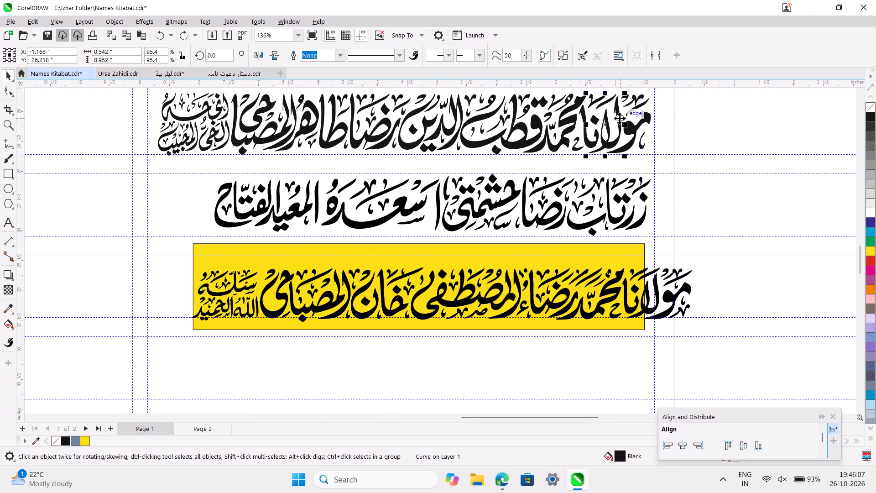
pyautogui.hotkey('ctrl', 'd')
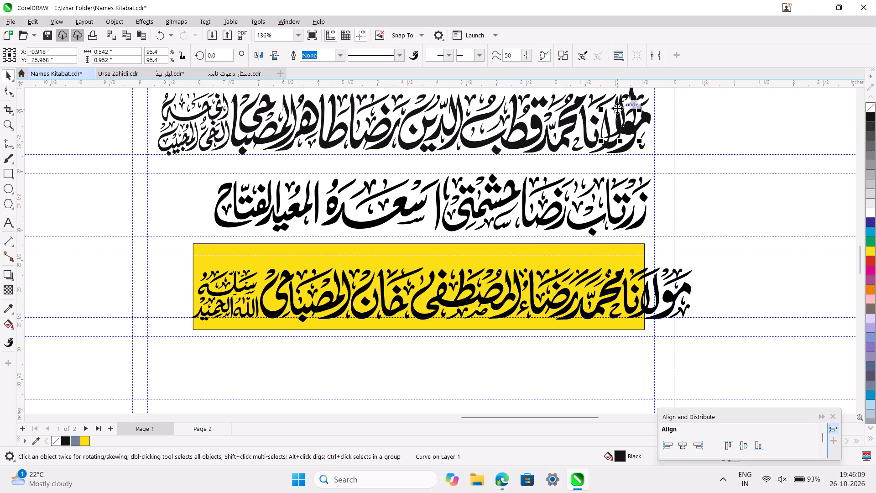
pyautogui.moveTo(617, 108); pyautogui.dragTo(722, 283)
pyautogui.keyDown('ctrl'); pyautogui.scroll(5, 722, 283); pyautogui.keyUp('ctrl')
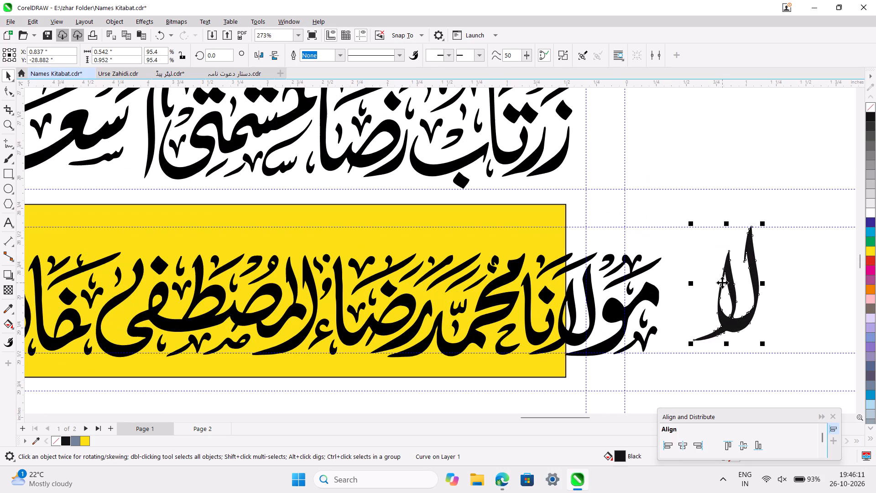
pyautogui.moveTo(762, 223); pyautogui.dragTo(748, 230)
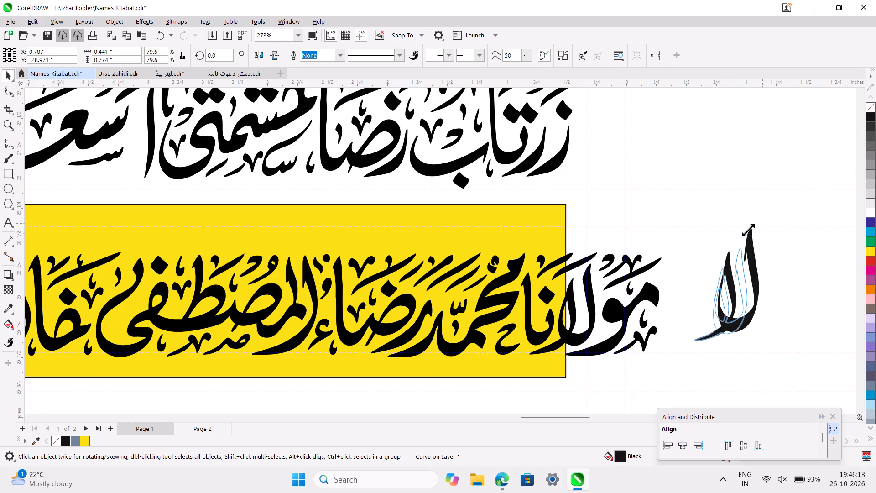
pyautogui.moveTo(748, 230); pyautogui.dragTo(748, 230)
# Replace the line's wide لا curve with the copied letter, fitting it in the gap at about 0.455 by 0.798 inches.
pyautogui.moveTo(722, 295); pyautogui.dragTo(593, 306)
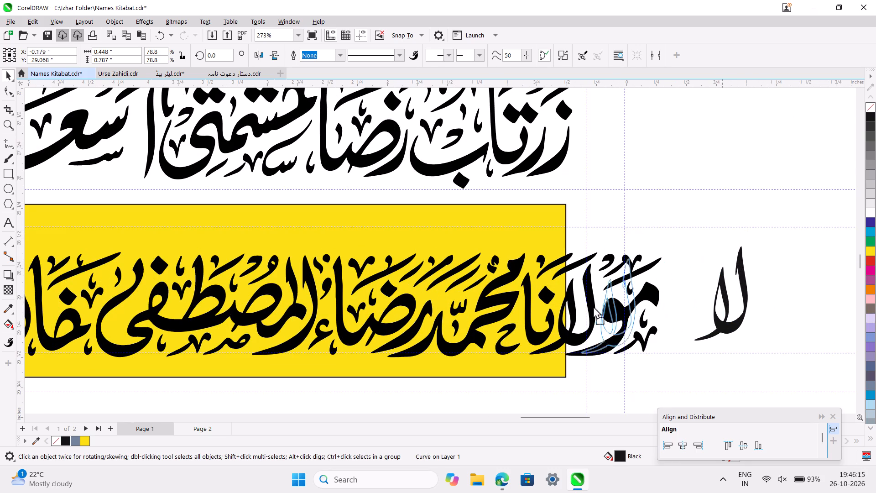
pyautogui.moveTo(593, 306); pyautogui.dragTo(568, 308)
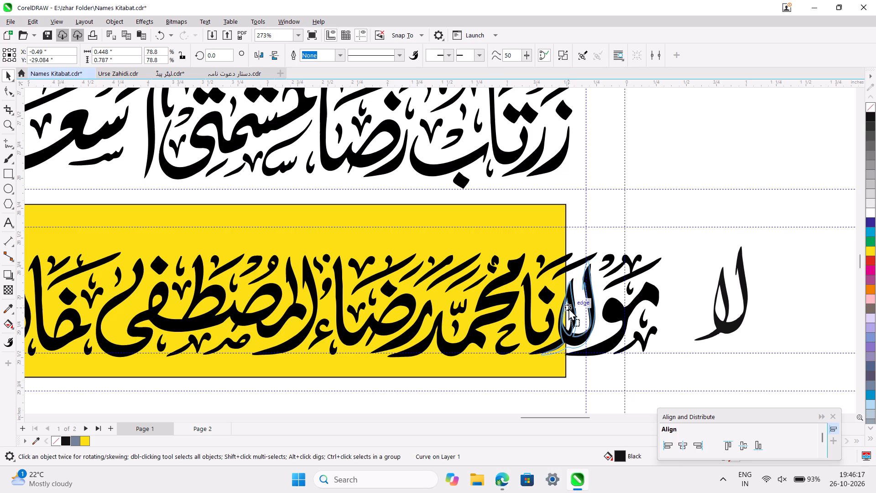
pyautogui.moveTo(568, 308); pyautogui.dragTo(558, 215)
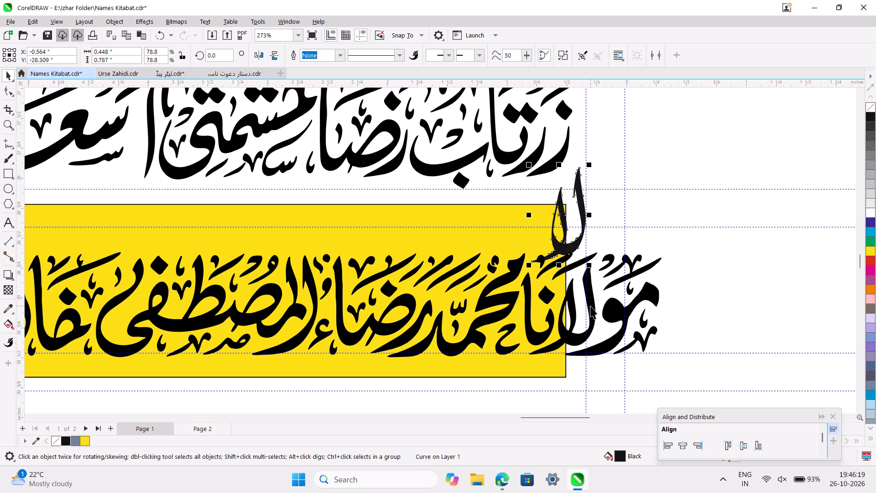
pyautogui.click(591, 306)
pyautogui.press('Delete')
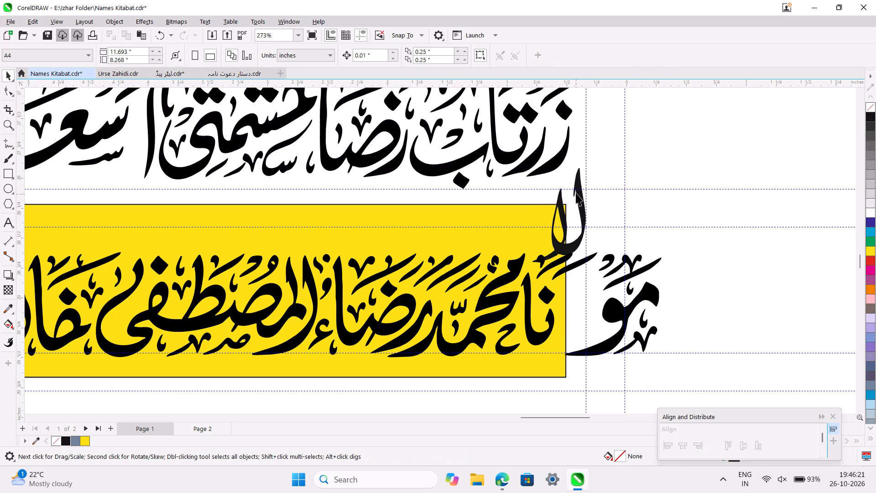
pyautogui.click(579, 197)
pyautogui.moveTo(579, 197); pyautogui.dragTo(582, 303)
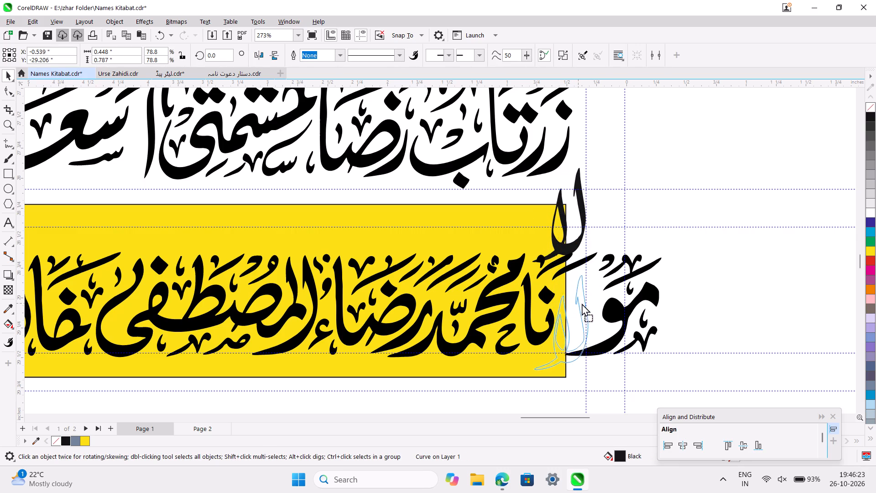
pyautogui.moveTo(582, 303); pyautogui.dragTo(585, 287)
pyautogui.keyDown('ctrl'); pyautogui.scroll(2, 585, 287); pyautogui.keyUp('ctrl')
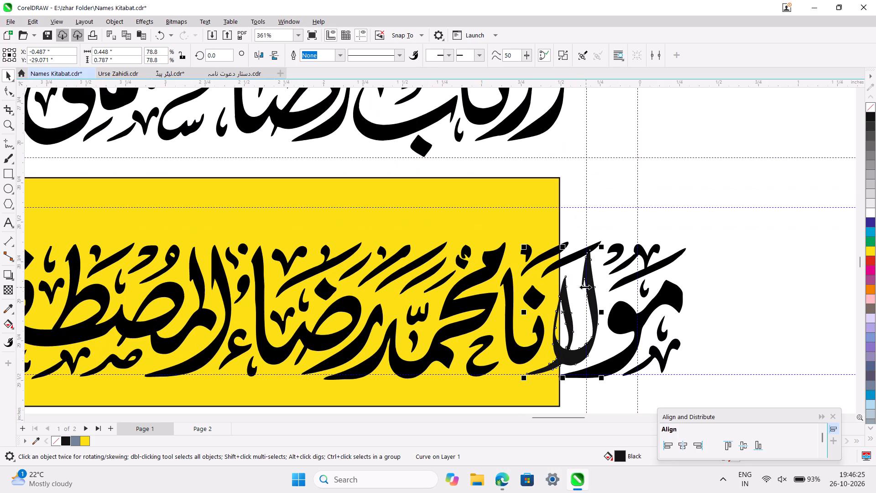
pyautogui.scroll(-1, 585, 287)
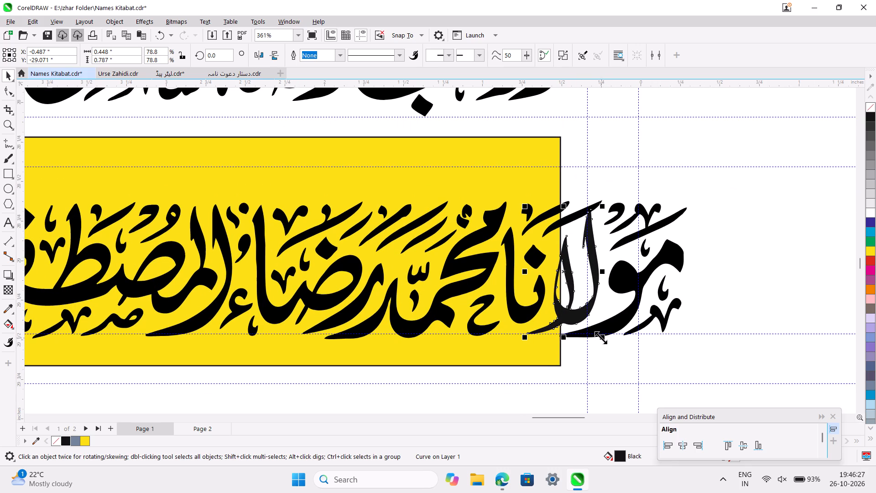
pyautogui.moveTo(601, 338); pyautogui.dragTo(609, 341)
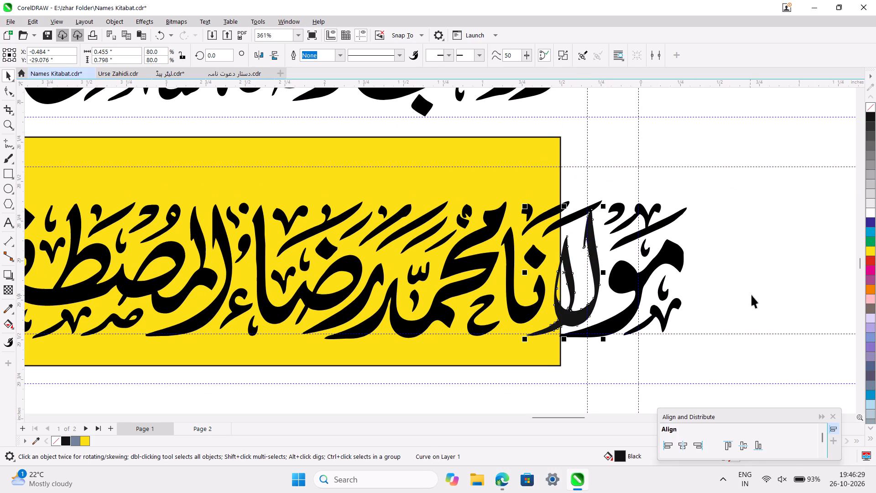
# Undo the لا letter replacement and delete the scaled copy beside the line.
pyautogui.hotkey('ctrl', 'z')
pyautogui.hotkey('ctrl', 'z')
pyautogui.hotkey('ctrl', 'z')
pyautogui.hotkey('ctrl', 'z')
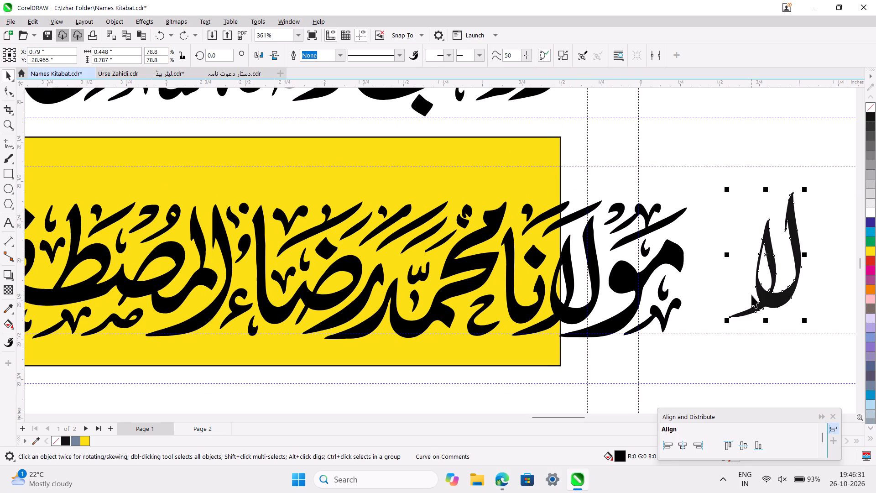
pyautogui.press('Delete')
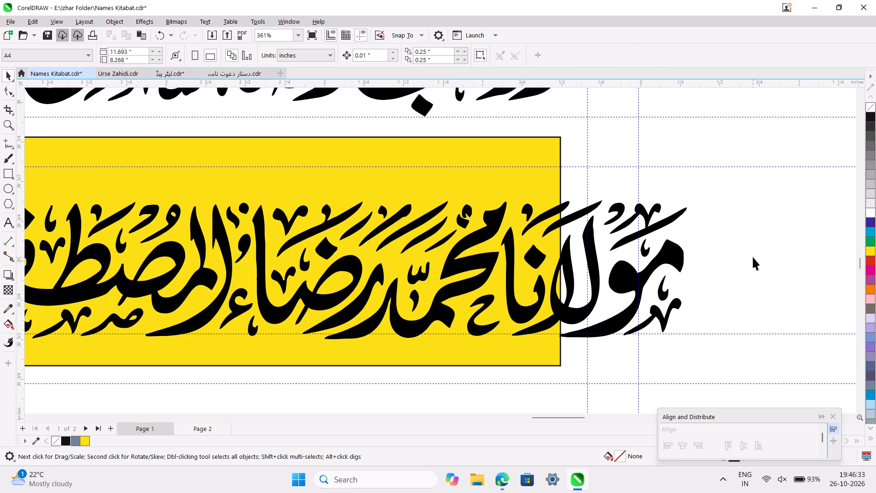
# Erase across the stray thin extension of the wide لا curve, just above its shorter stroke, with the 0.071-inch Eraser.
pyautogui.click(565, 257)
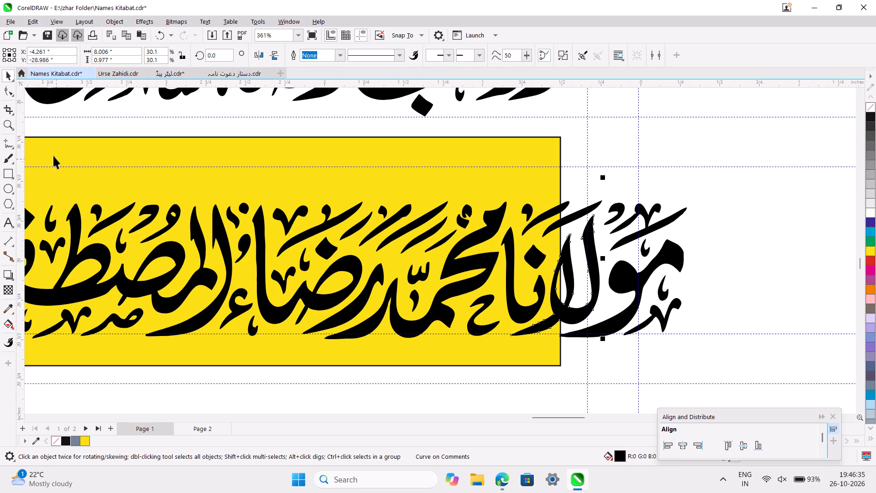
pyautogui.click(13, 95)
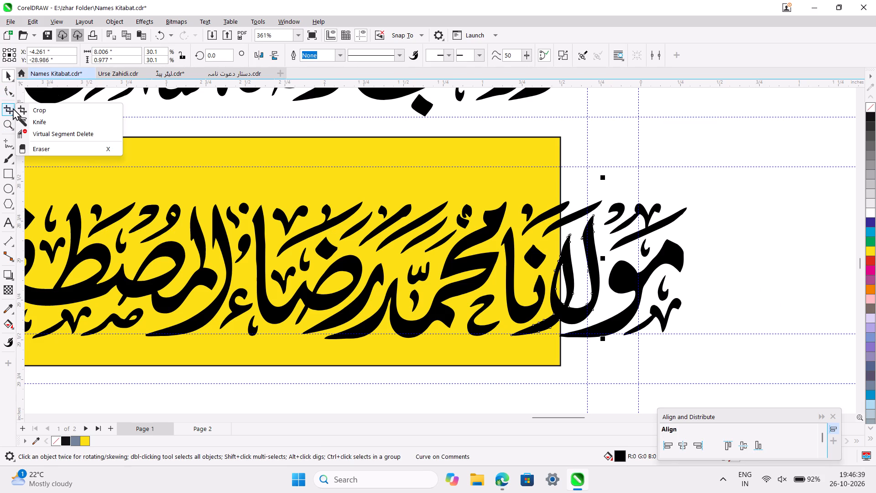
pyautogui.click(47, 145)
pyautogui.keyDown('ctrl'); pyautogui.scroll(2, 569, 193); pyautogui.keyUp('ctrl')
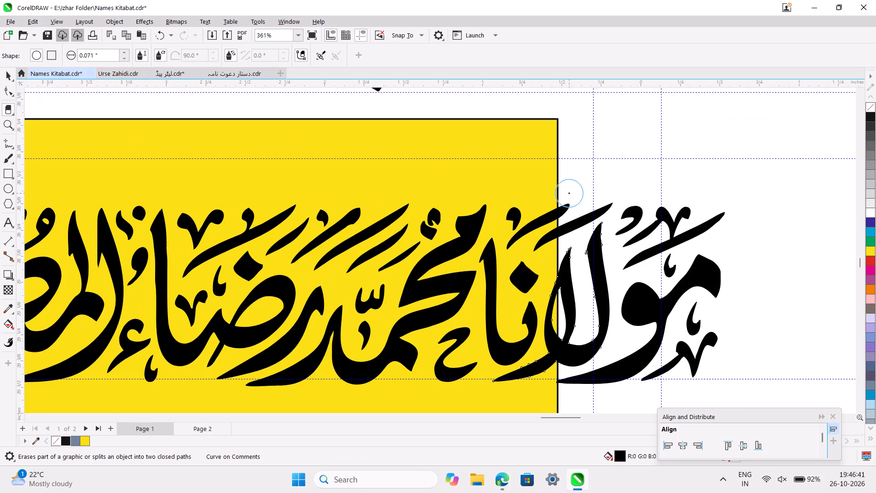
pyautogui.keyDown('ctrl'); pyautogui.scroll(5, 575, 232); pyautogui.keyUp('ctrl')
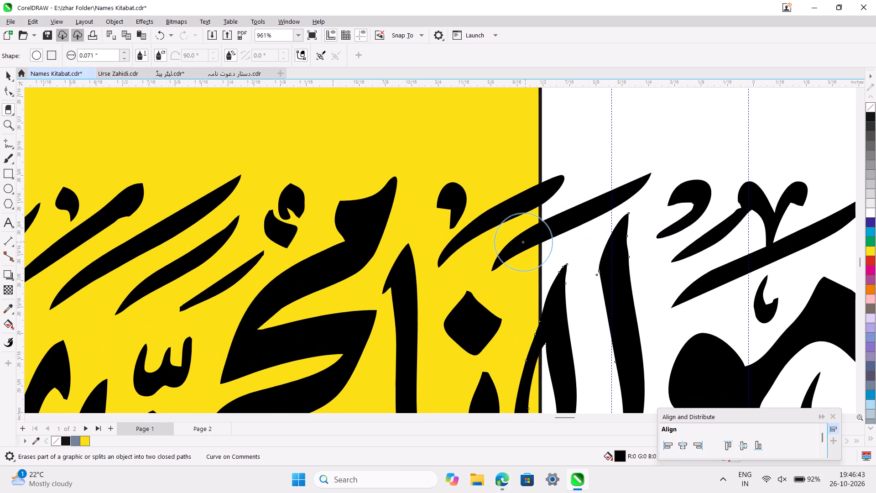
pyautogui.moveTo(523, 242); pyautogui.dragTo(558, 225)
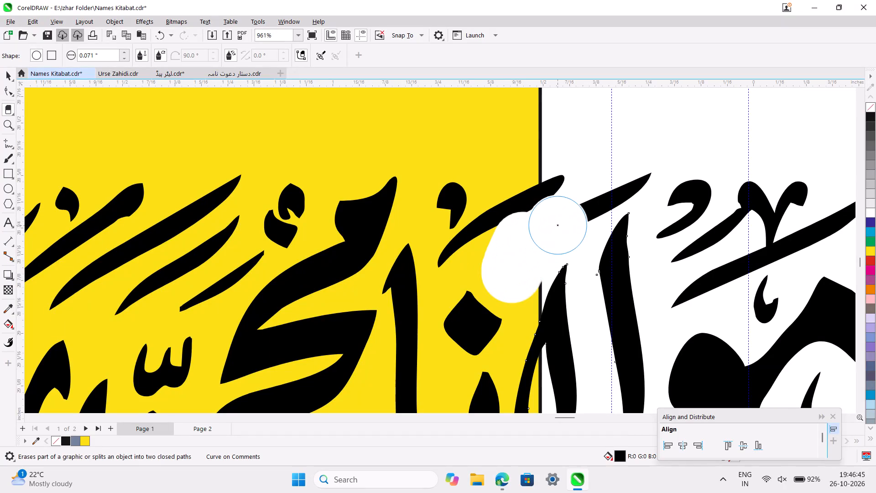
pyautogui.moveTo(558, 225); pyautogui.dragTo(581, 194)
pyautogui.hotkey('ctrl', 'space')
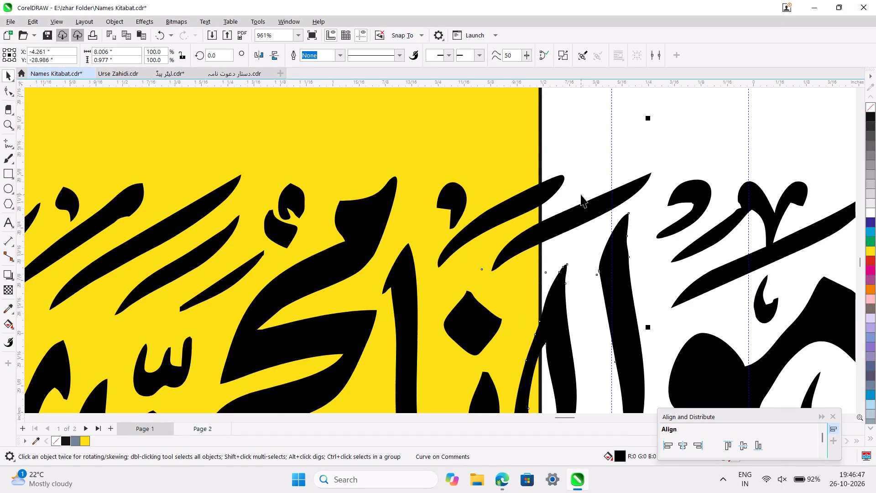
pyautogui.keyDown('ctrl'); pyautogui.scroll(-8, 581, 194); pyautogui.keyUp('ctrl')
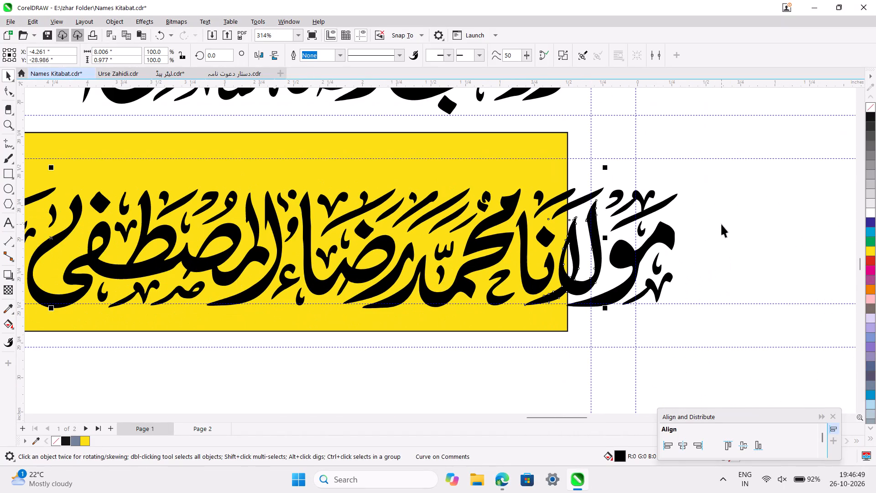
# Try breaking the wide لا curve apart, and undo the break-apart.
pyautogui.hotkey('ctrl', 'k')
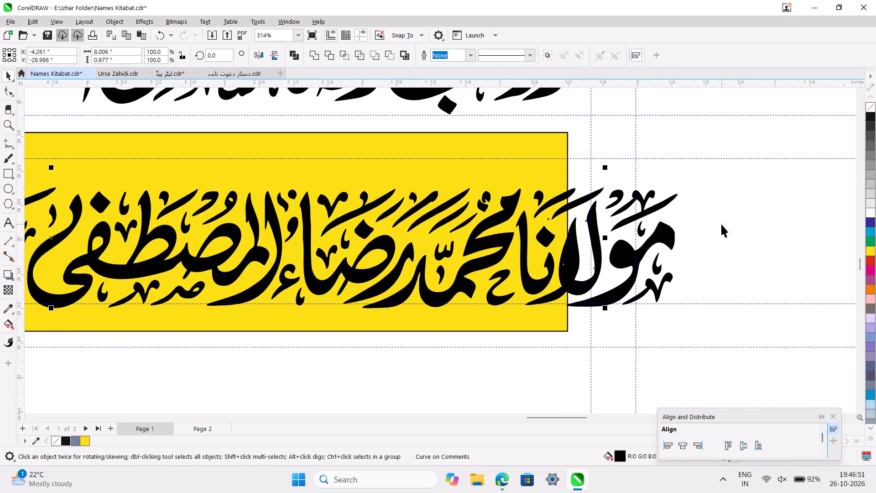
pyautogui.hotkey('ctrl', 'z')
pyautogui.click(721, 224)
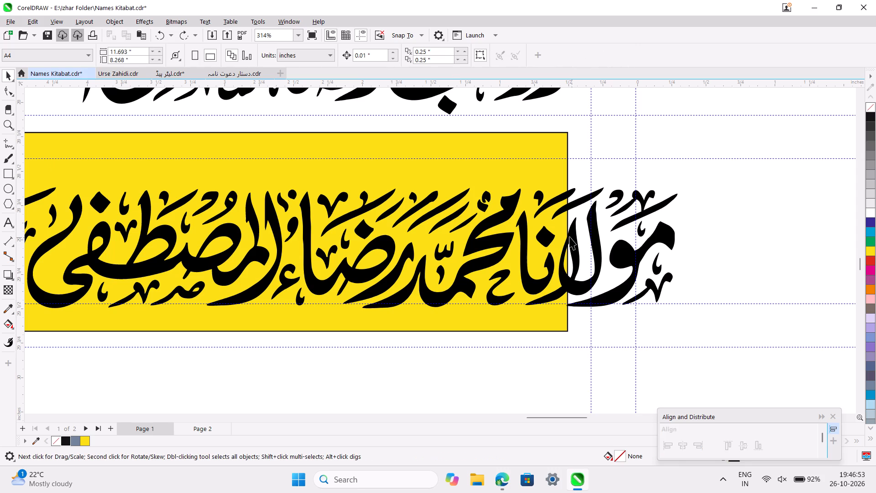
# Recolour the wide لا curve grey-blue (C40 M20 Y0 K40) to tell it apart, and finish with a Black fill.
pyautogui.click(574, 242)
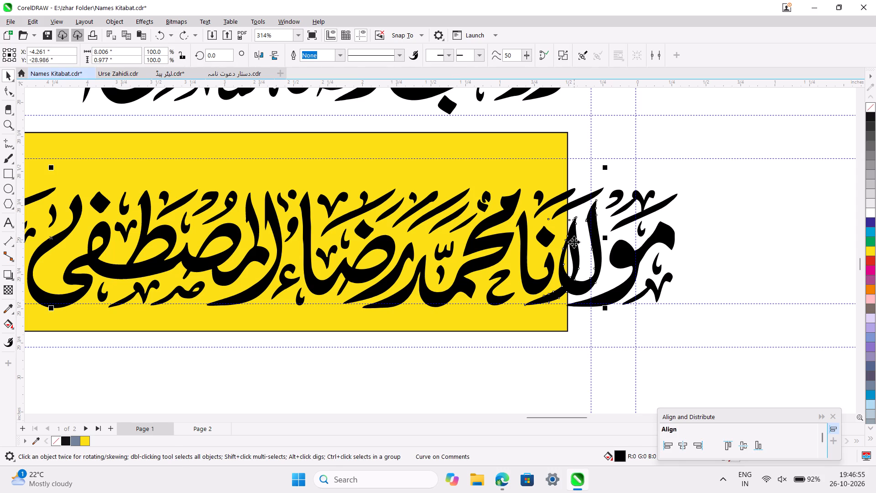
pyautogui.click(574, 242)
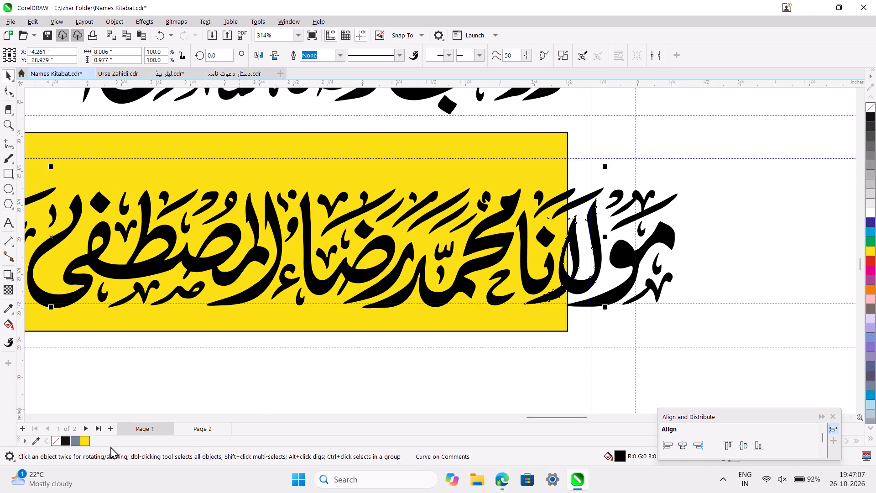
pyautogui.click(75, 440)
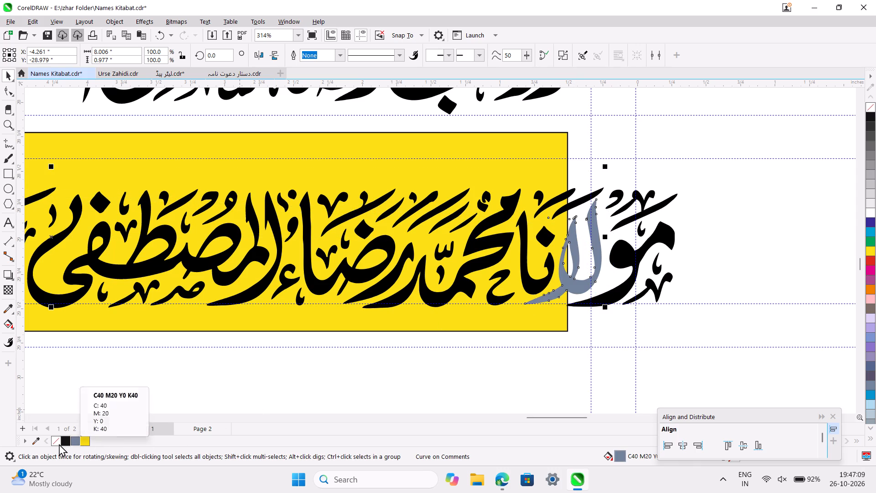
pyautogui.click(66, 443)
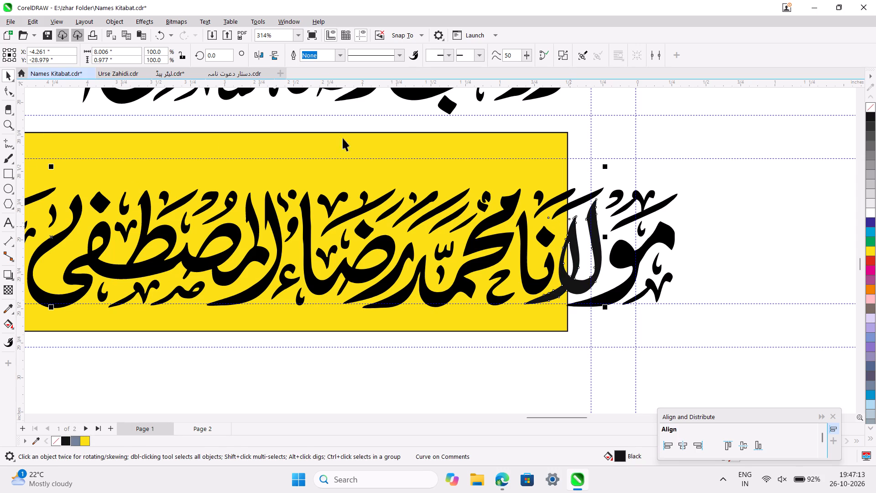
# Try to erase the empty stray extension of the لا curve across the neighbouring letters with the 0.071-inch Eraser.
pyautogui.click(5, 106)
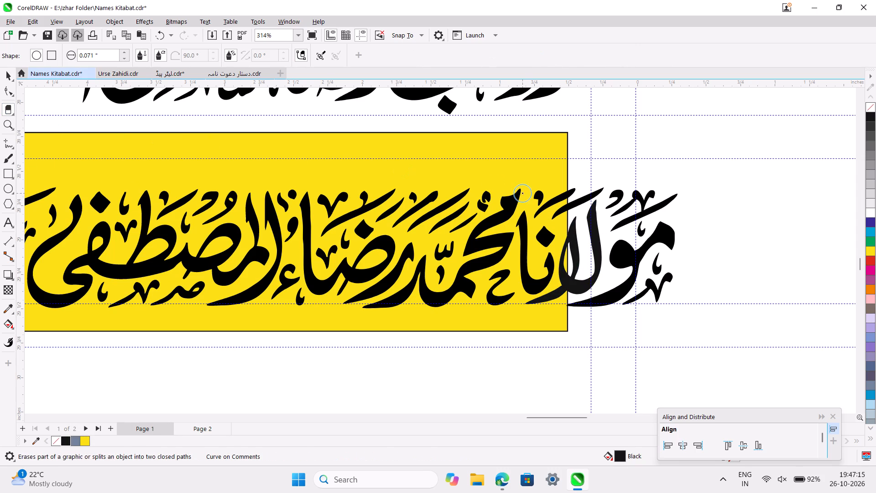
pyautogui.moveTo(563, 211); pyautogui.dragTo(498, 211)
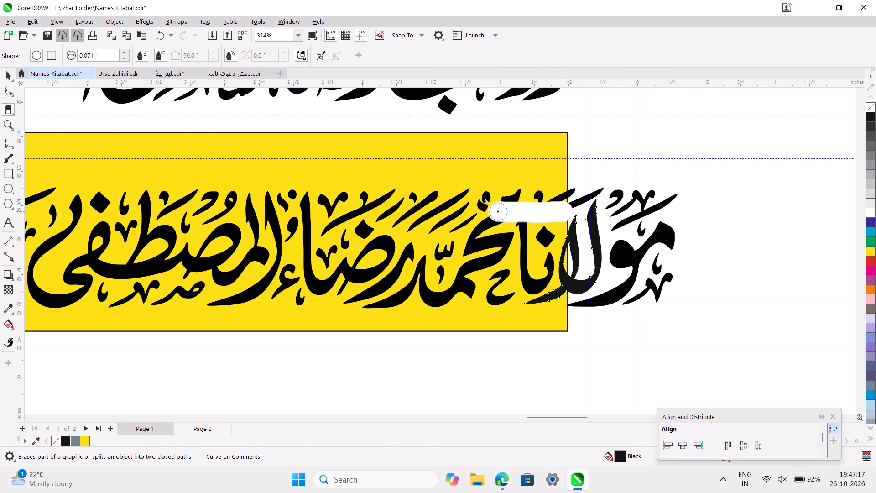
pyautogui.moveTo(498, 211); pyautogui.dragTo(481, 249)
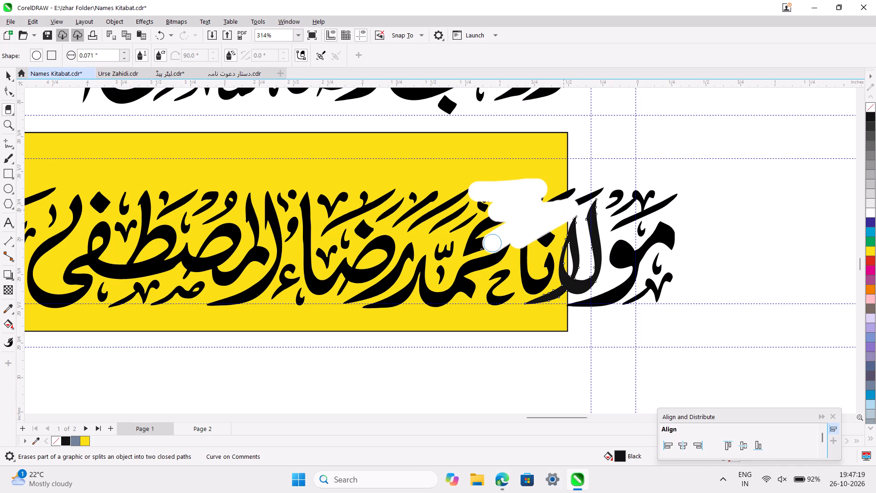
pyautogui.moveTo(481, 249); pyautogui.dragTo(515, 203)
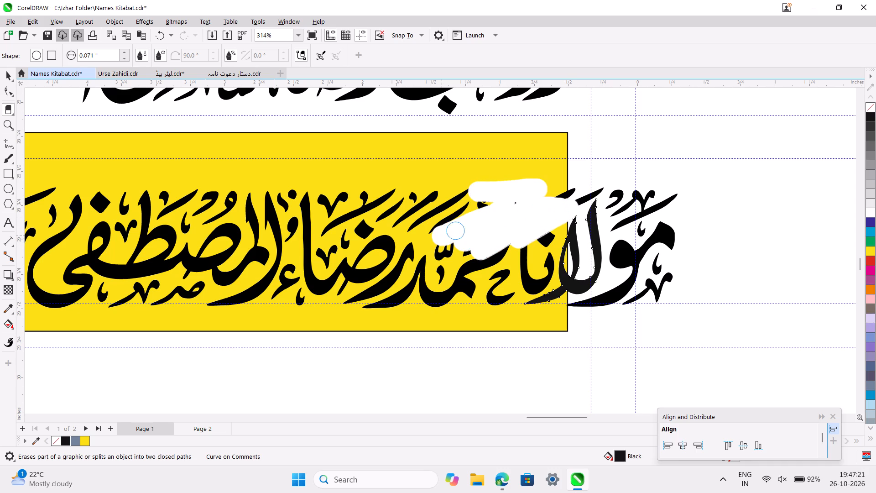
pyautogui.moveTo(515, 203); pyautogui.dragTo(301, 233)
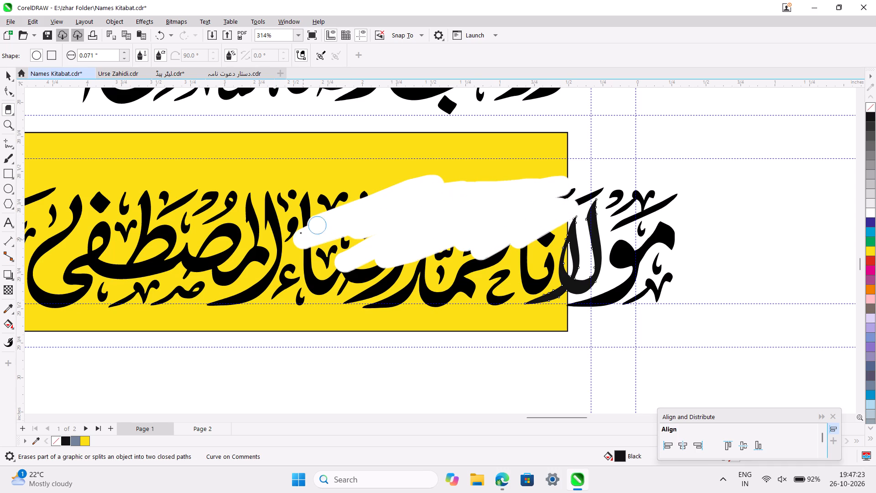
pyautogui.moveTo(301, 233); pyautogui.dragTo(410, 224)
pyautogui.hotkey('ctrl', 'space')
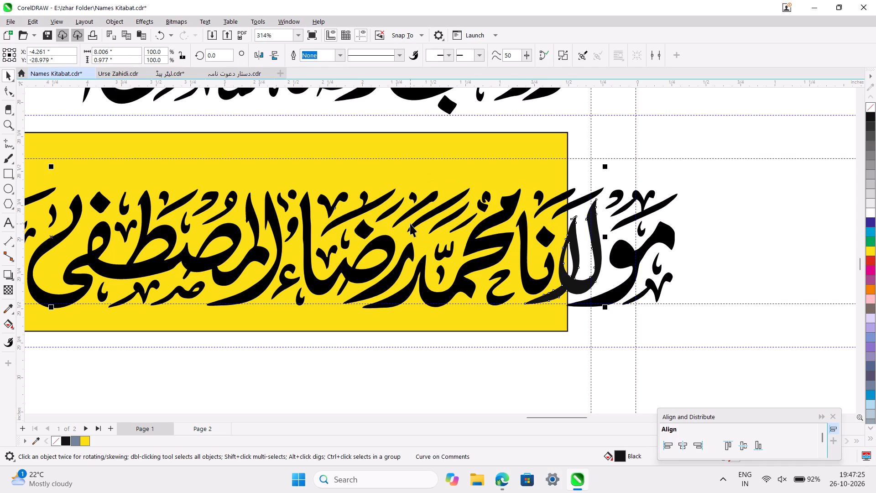
# Crop the selected لا curve to an area of about 0.63 by 0.86 inches around the visible letter.
pyautogui.moveTo(11, 116); pyautogui.dragTo(11, 111)
pyautogui.click(11, 111)
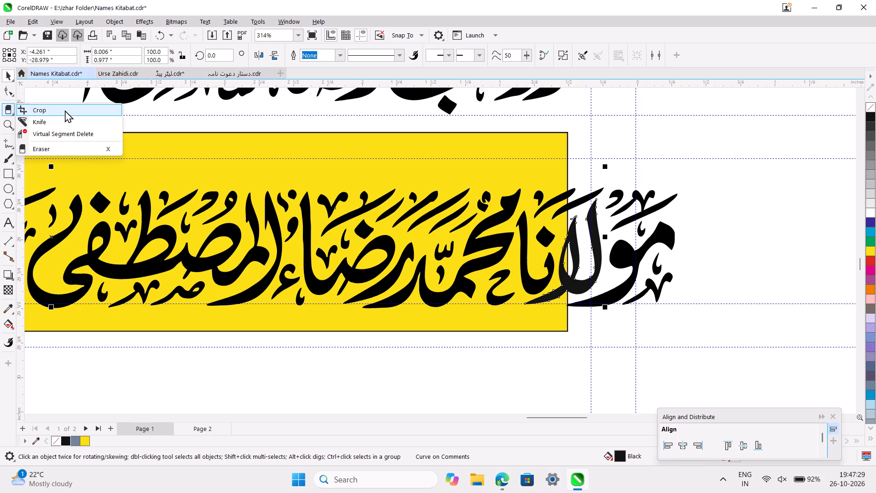
pyautogui.click(65, 110)
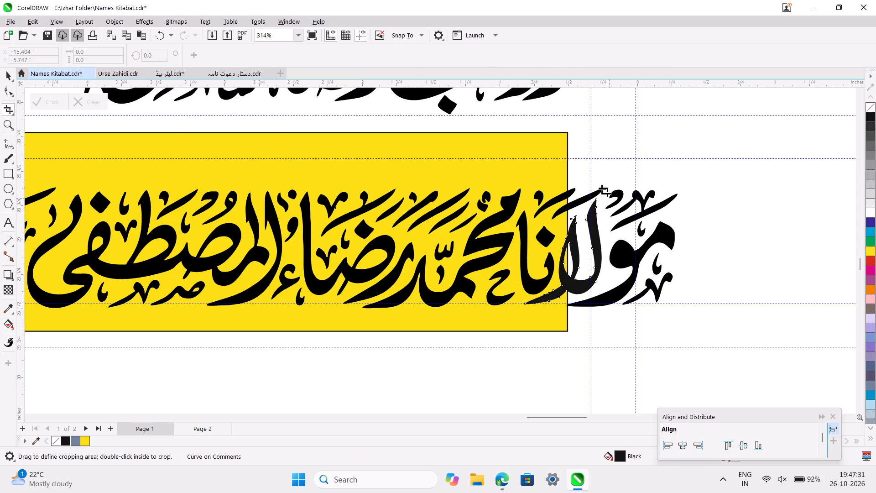
pyautogui.moveTo(604, 191); pyautogui.dragTo(516, 311)
pyautogui.click(52, 104)
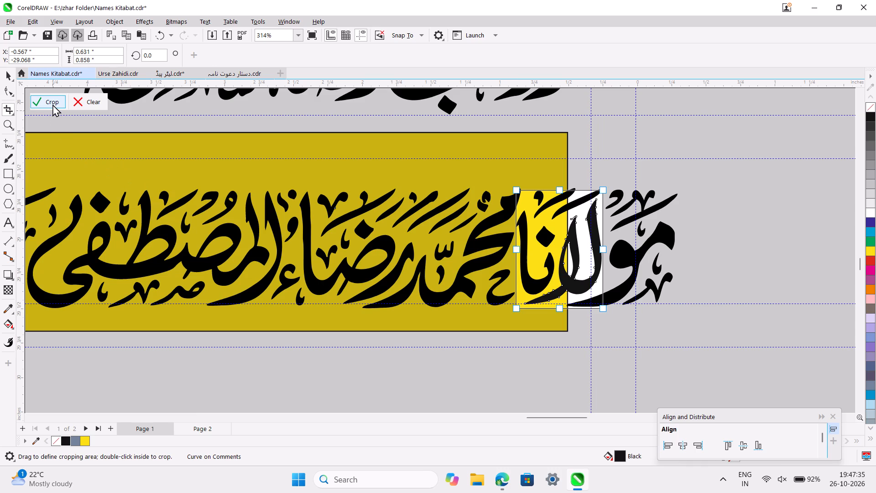
pyautogui.click(9, 75)
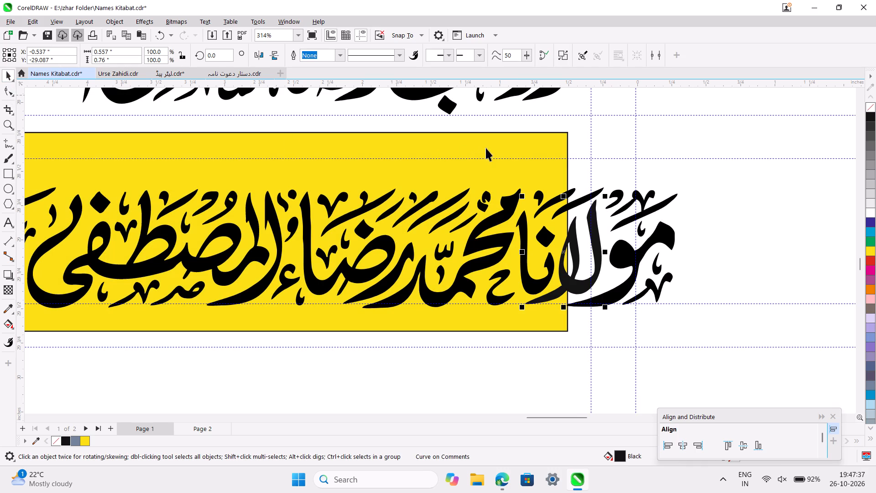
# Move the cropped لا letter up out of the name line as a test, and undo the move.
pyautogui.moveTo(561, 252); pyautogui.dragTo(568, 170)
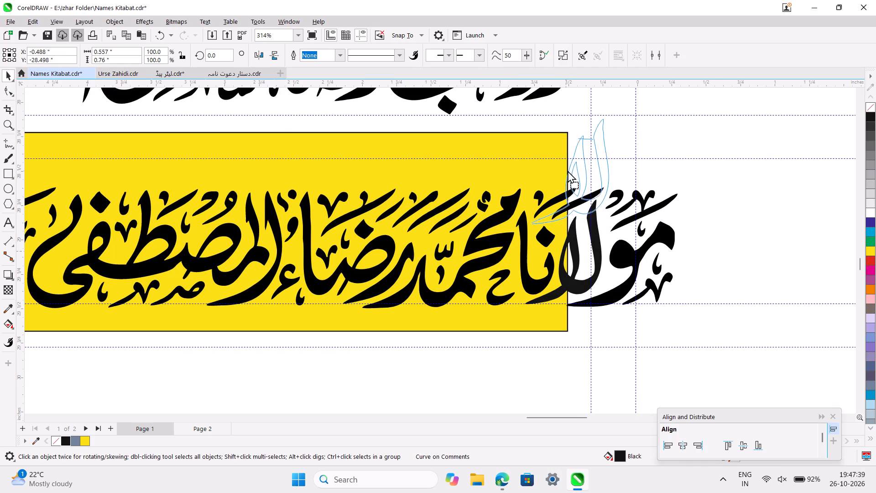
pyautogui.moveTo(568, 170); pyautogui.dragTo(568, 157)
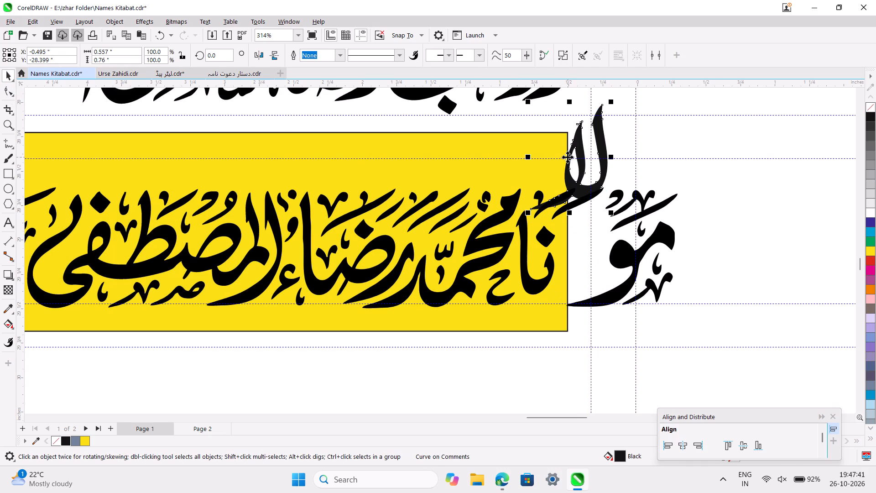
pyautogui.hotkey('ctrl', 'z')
# Group all the letter objects of the name line that overlaps the yellow rectangle, leaving the rectangle out.
pyautogui.keyDown('ctrl'); pyautogui.scroll(-4, 673, 170); pyautogui.keyUp('ctrl')
pyautogui.keyDown('ctrl'); pyautogui.scroll(1, 673, 170); pyautogui.keyUp('ctrl')
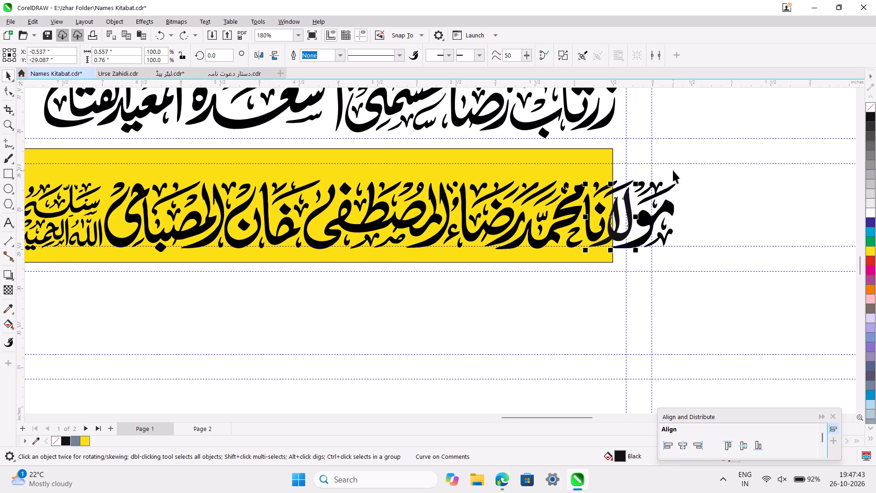
pyautogui.keyDown('ctrl'); pyautogui.scroll(2, 673, 170); pyautogui.keyUp('ctrl')
pyautogui.keyDown('ctrl'); pyautogui.scroll(-3, 673, 170); pyautogui.keyUp('ctrl')
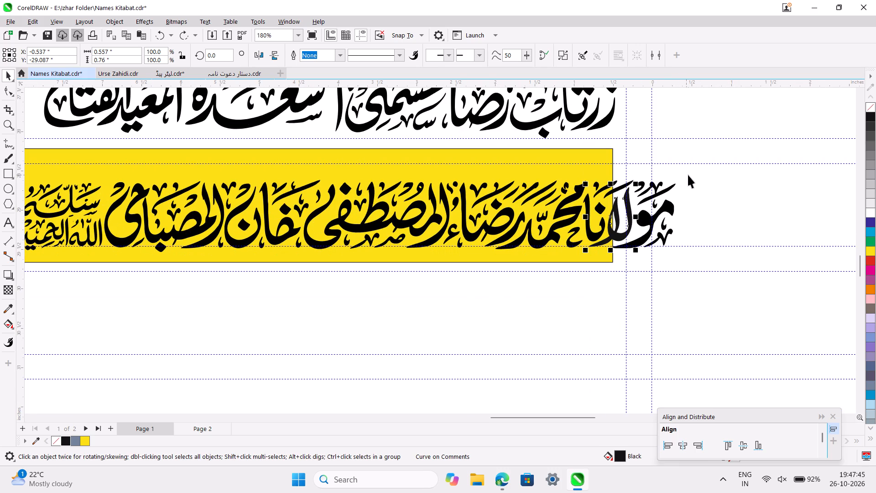
pyautogui.click(688, 175)
pyautogui.keyDown('ctrl'); pyautogui.scroll(-3, 688, 175); pyautogui.keyUp('ctrl')
pyautogui.moveTo(688, 175); pyautogui.dragTo(210, 280)
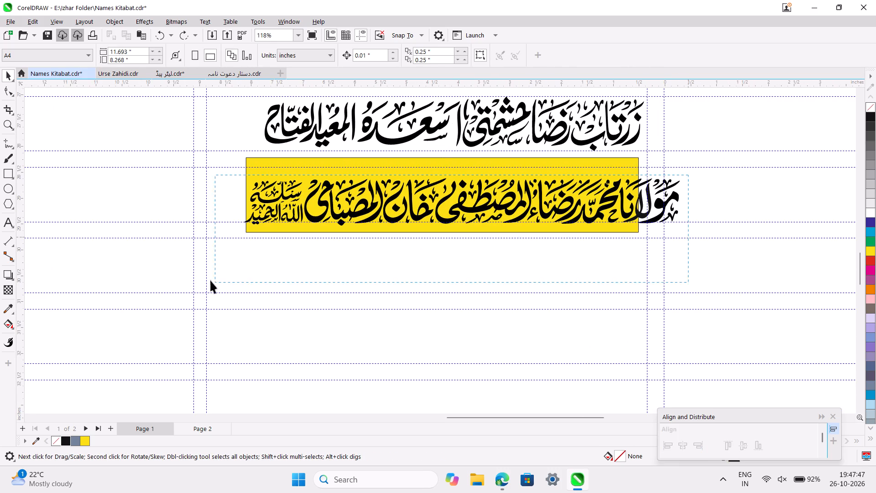
pyautogui.moveTo(210, 280); pyautogui.dragTo(202, 263)
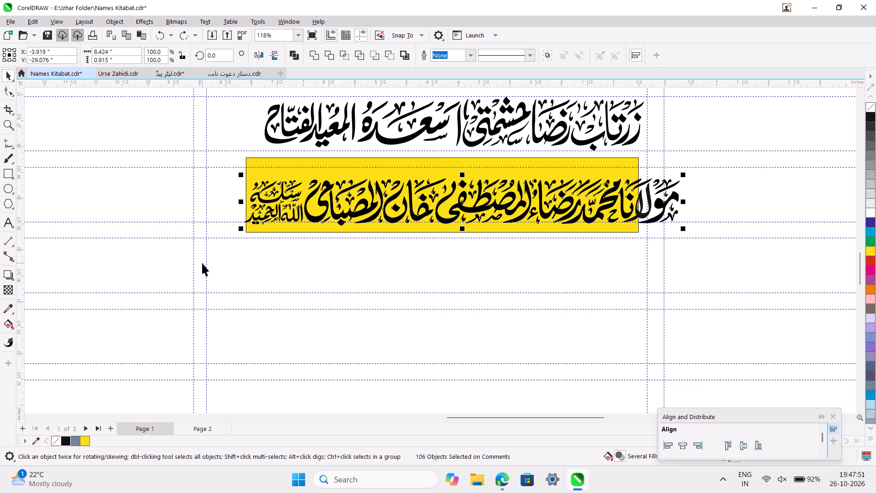
pyautogui.hotkey('ctrl', 'g')
# Move the grouped name line into the empty guideline row directly above the عرس heading, between the column's vertical guides.
pyautogui.keyDown('ctrl'); pyautogui.scroll(-5, 202, 263); pyautogui.keyUp('ctrl')
pyautogui.scroll(2, 202, 263)
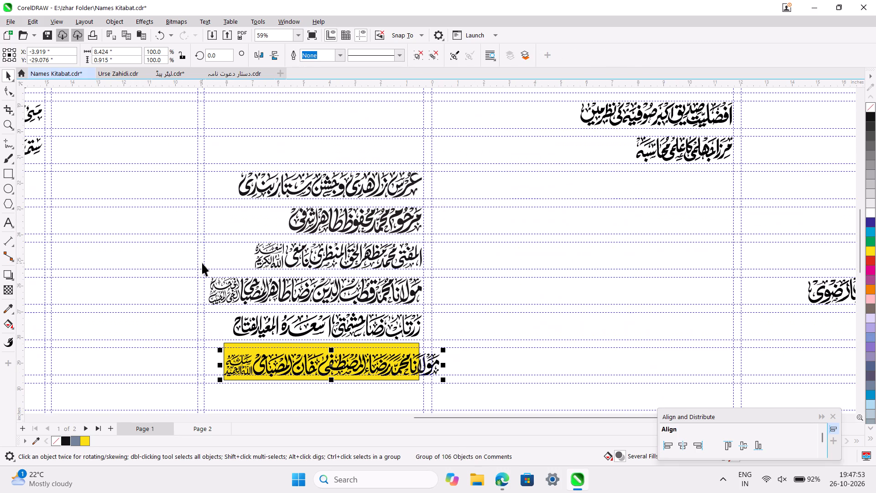
pyautogui.moveTo(330, 364); pyautogui.dragTo(314, 107)
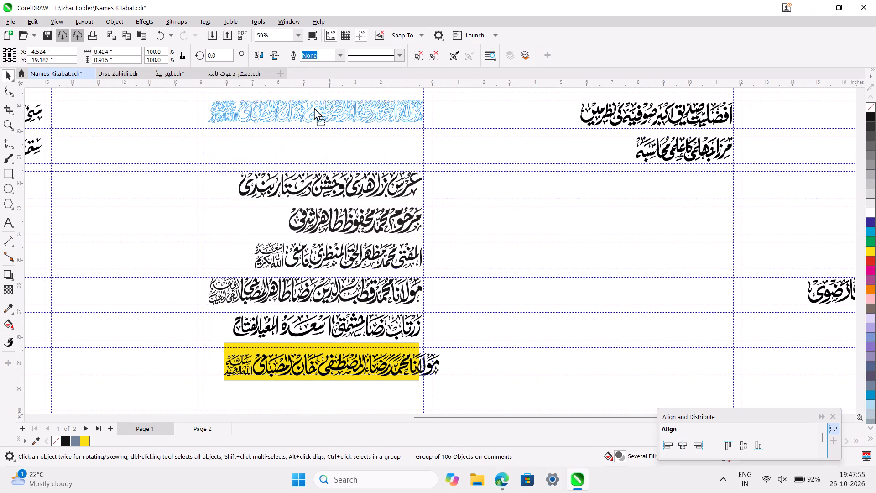
pyautogui.moveTo(314, 107); pyautogui.dragTo(312, 148)
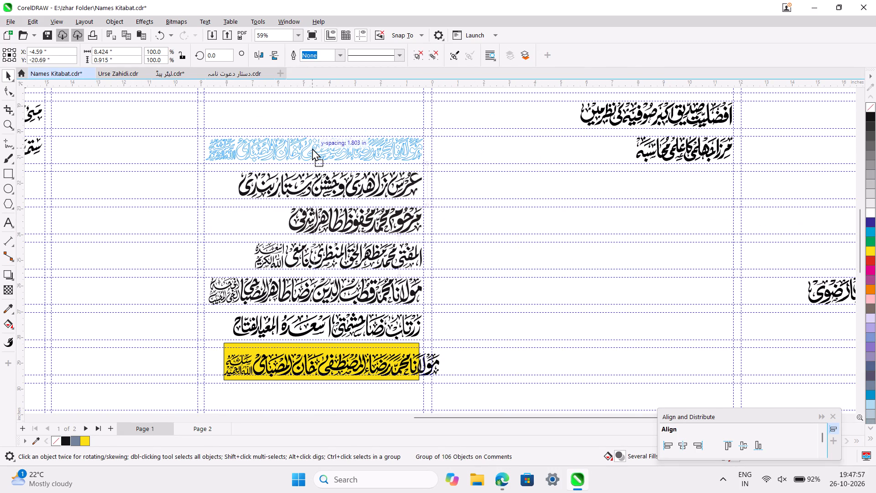
pyautogui.moveTo(312, 148); pyautogui.dragTo(311, 149)
pyautogui.keyDown('ctrl'); pyautogui.scroll(5, 311, 149); pyautogui.keyUp('ctrl')
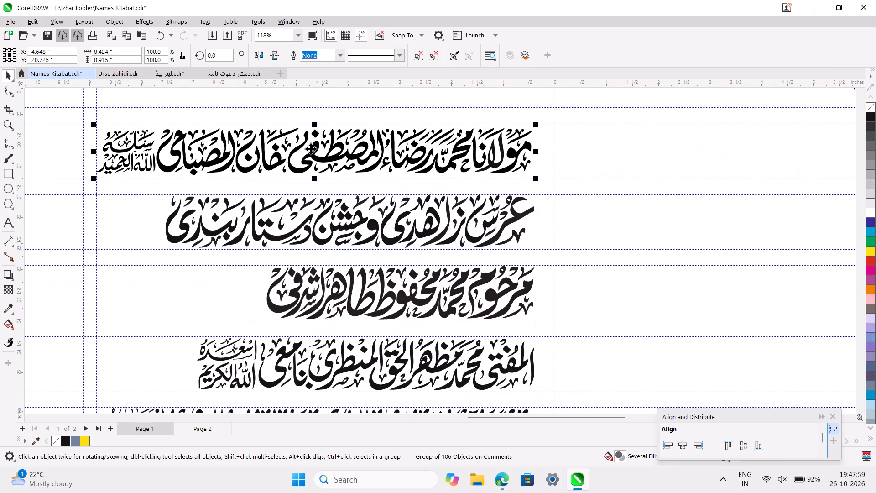
pyautogui.click(609, 156)
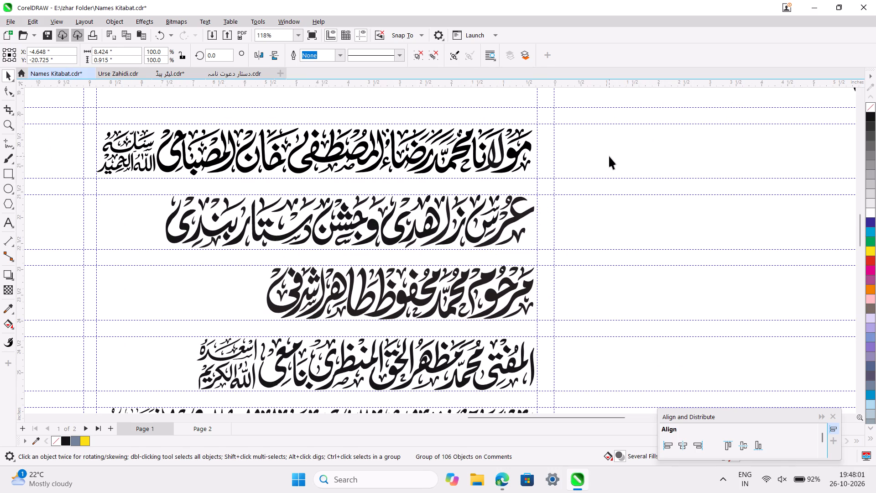
# Save the Names Kitabat.cdr document.
pyautogui.keyDown('ctrl'); pyautogui.scroll(-6, 609, 156); pyautogui.keyUp('ctrl')
pyautogui.click(630, 188)
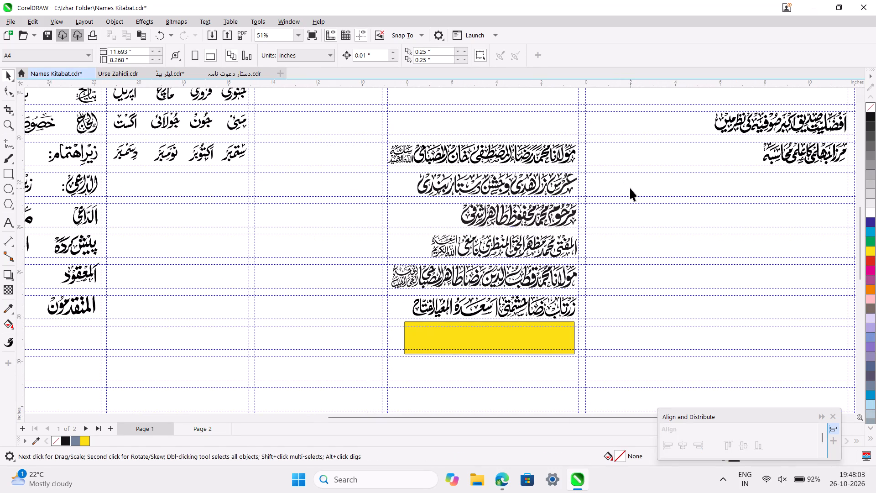
pyautogui.hotkey('ctrl', 's')
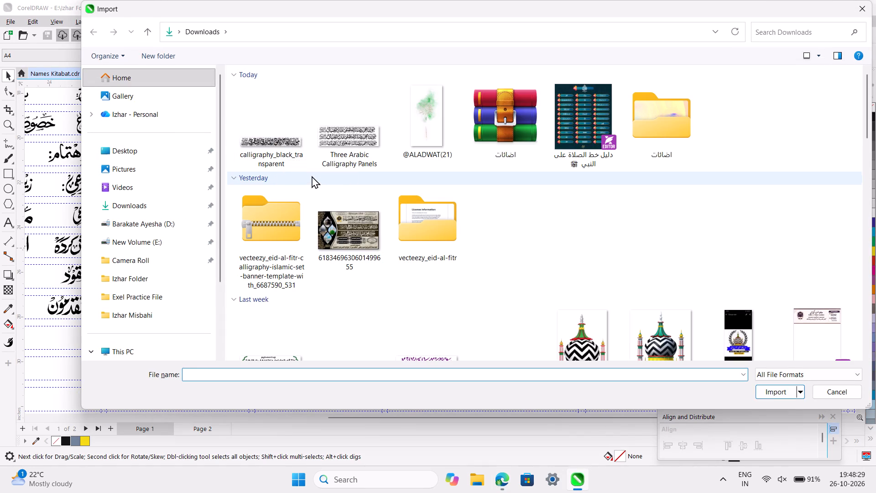
pyautogui.doubleClick(275, 144)
pyautogui.moveTo(265, 208); pyautogui.dragTo(265, 209)
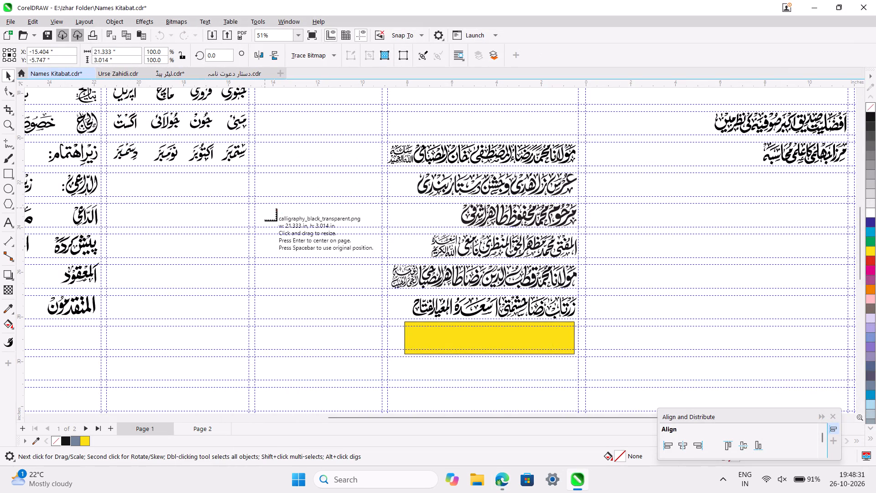
pyautogui.moveTo(265, 209); pyautogui.dragTo(373, 288)
# Move the imported calligraphy bitmap onto the yellow rectangle and enlarge it proportionally to about 7.03 by 0.99 inches.
pyautogui.click(326, 210)
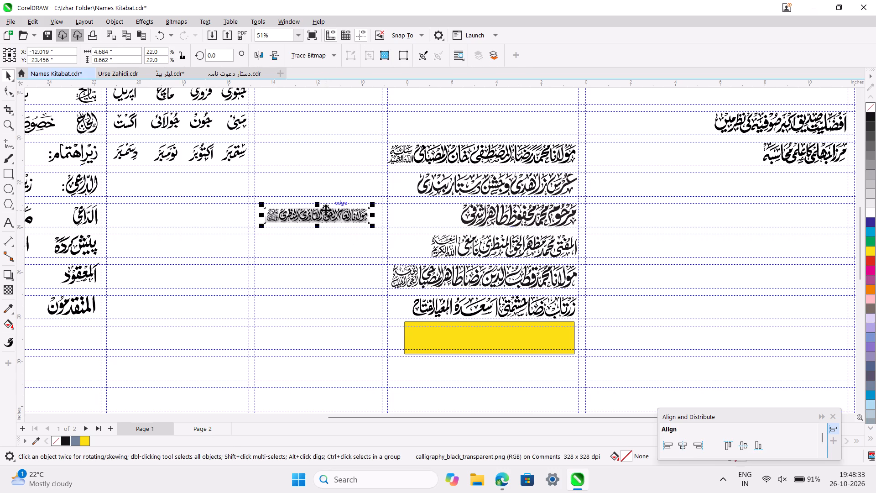
pyautogui.moveTo(326, 210); pyautogui.dragTo(491, 337)
pyautogui.keyDown('ctrl'); pyautogui.scroll(7, 491, 337); pyautogui.keyUp('ctrl')
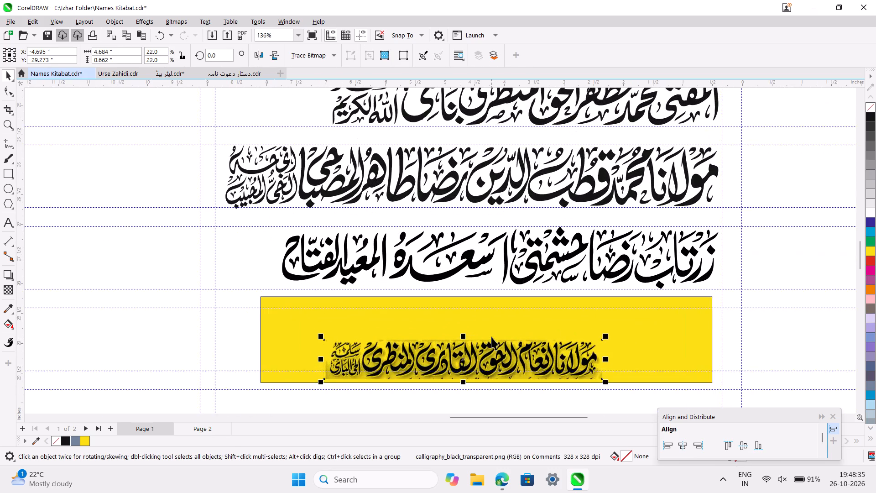
pyautogui.scroll(-1, 491, 337)
pyautogui.moveTo(607, 301); pyautogui.dragTo(640, 288)
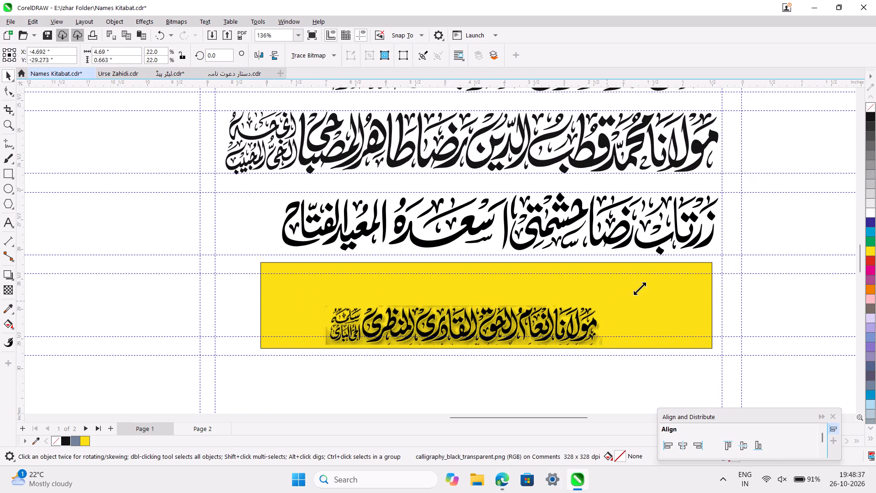
pyautogui.moveTo(640, 288); pyautogui.dragTo(683, 265)
pyautogui.keyDown('ctrl'); pyautogui.scroll(3, 599, 309); pyautogui.keyUp('ctrl')
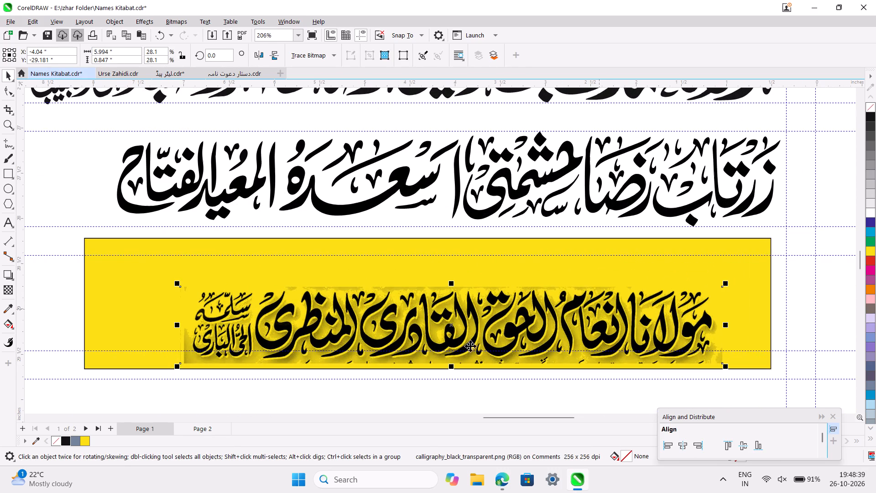
pyautogui.moveTo(454, 326); pyautogui.dragTo(444, 306)
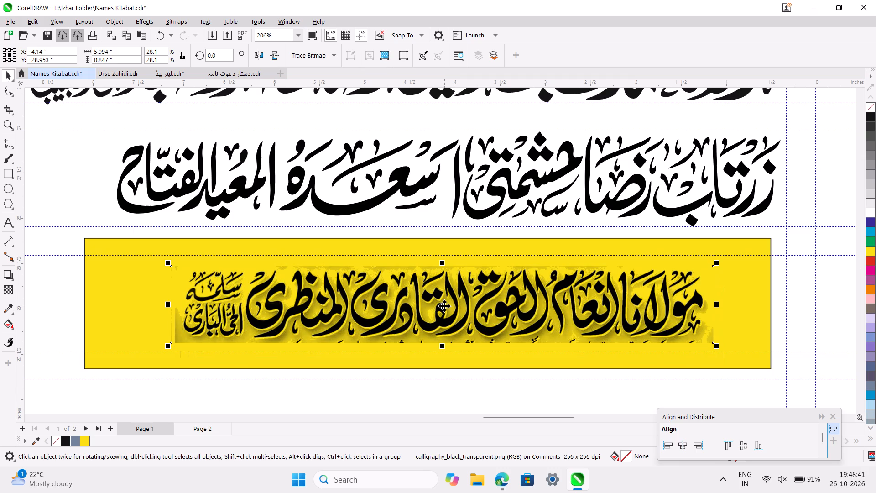
pyautogui.hscroll(1, 444, 306)
pyautogui.scroll(-1, 444, 306)
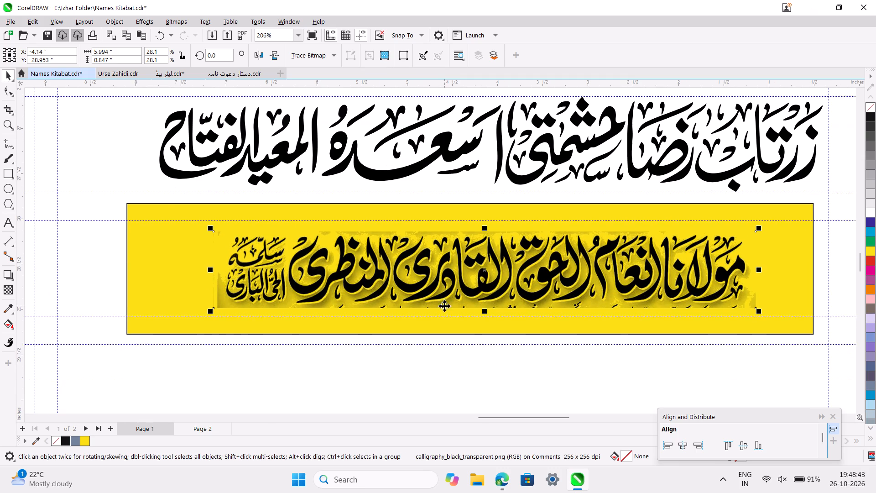
pyautogui.moveTo(211, 307); pyautogui.dragTo(165, 322)
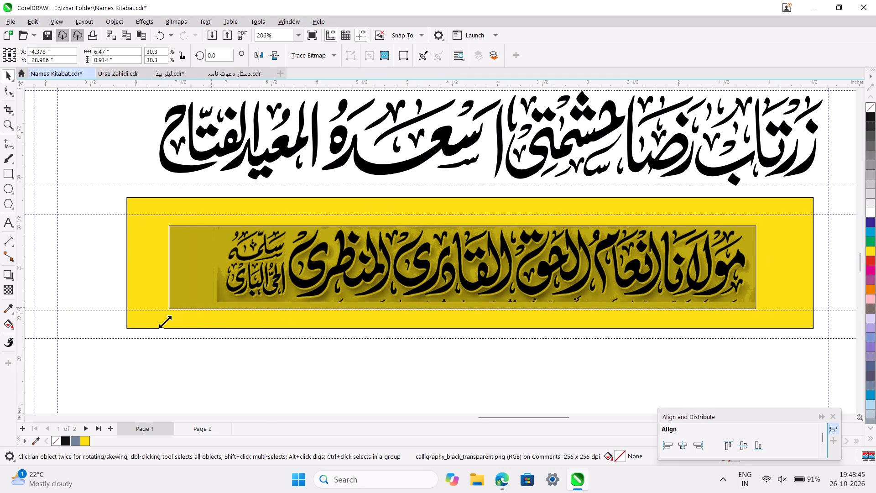
pyautogui.moveTo(165, 322); pyautogui.dragTo(161, 323)
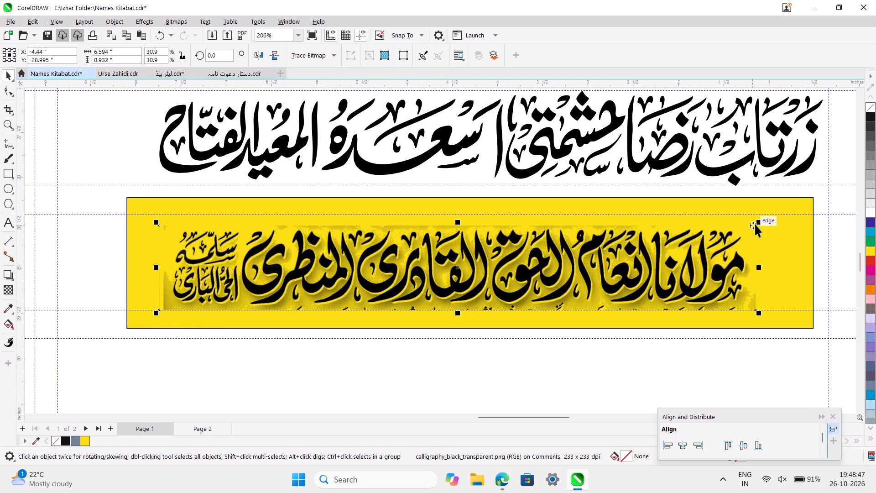
pyautogui.moveTo(763, 219); pyautogui.dragTo(803, 202)
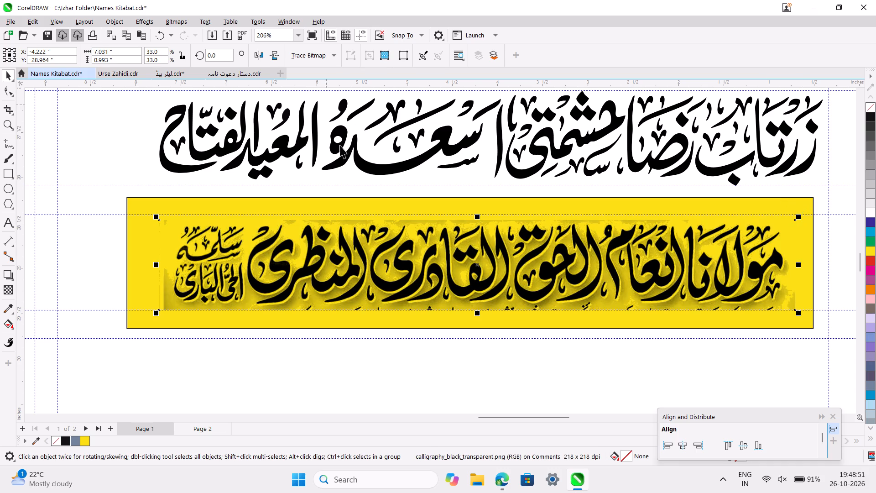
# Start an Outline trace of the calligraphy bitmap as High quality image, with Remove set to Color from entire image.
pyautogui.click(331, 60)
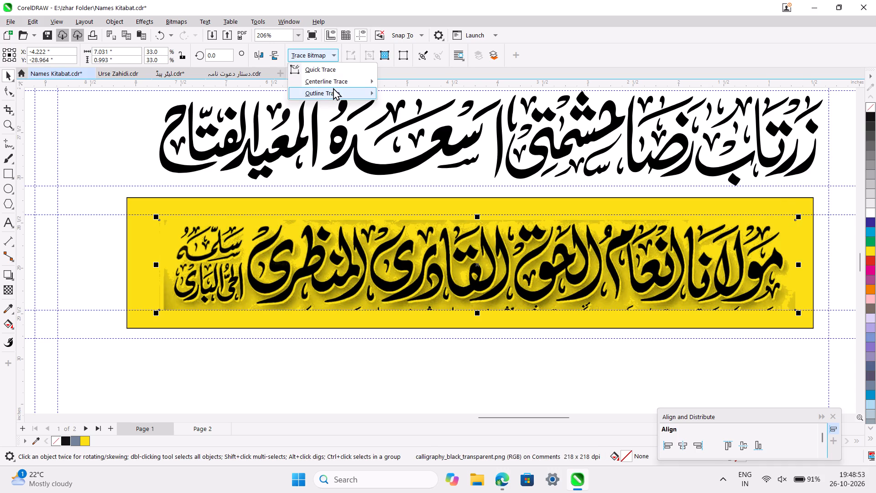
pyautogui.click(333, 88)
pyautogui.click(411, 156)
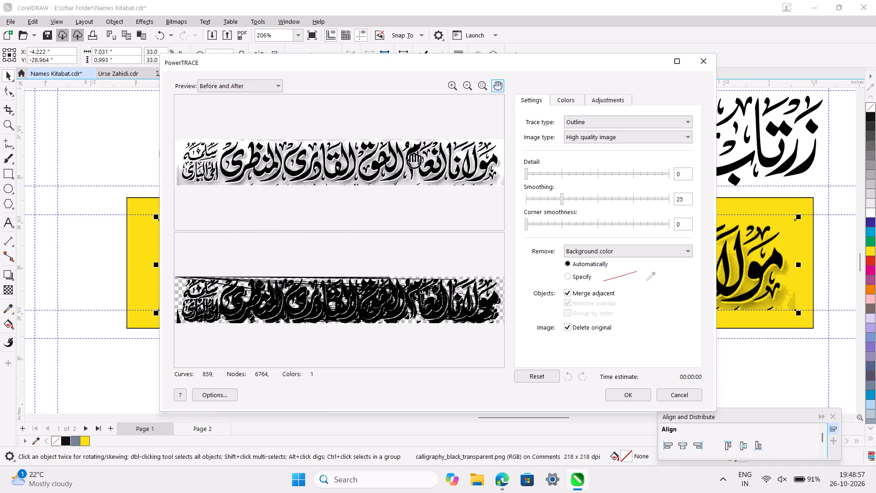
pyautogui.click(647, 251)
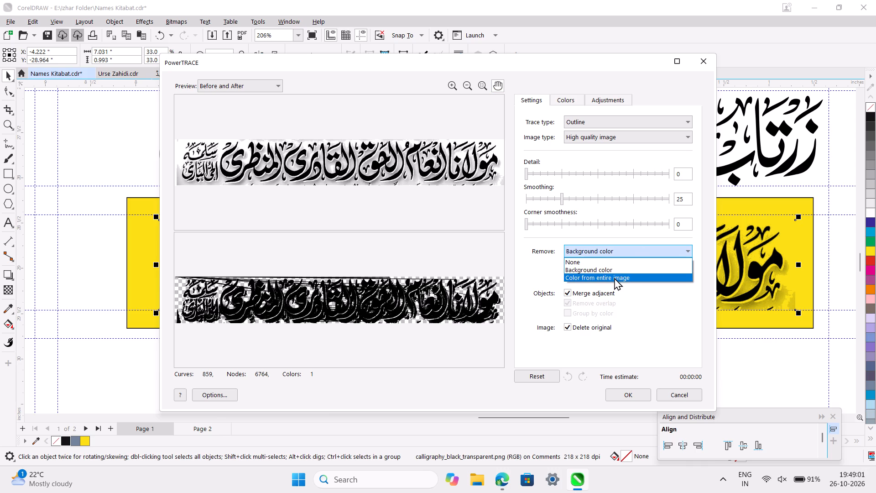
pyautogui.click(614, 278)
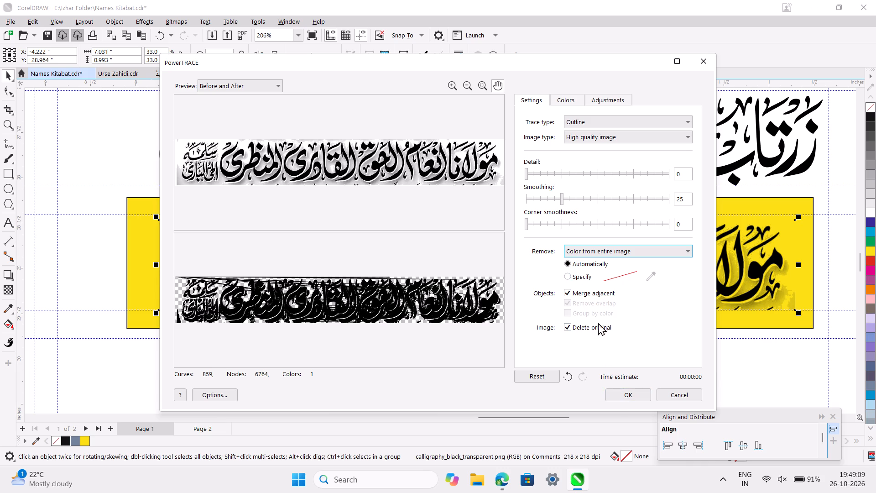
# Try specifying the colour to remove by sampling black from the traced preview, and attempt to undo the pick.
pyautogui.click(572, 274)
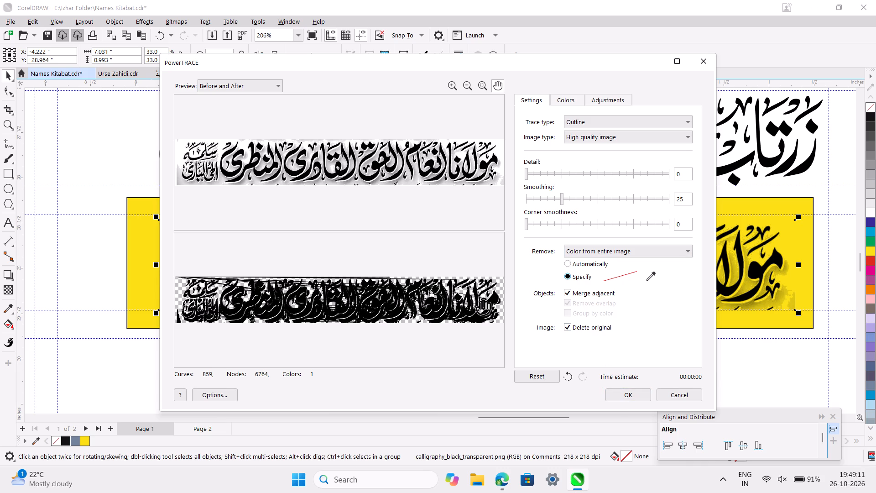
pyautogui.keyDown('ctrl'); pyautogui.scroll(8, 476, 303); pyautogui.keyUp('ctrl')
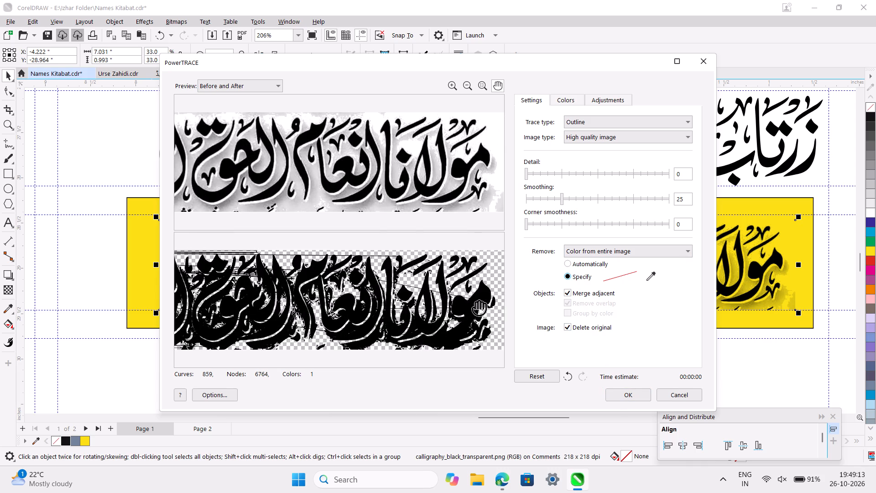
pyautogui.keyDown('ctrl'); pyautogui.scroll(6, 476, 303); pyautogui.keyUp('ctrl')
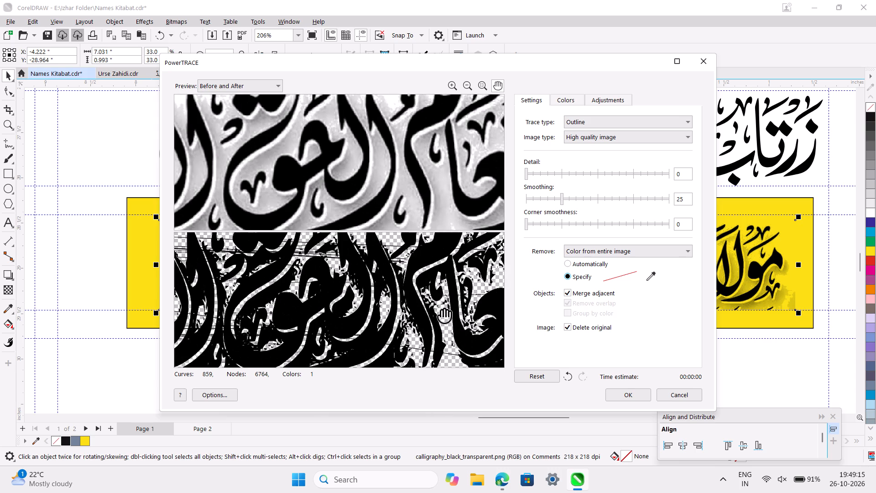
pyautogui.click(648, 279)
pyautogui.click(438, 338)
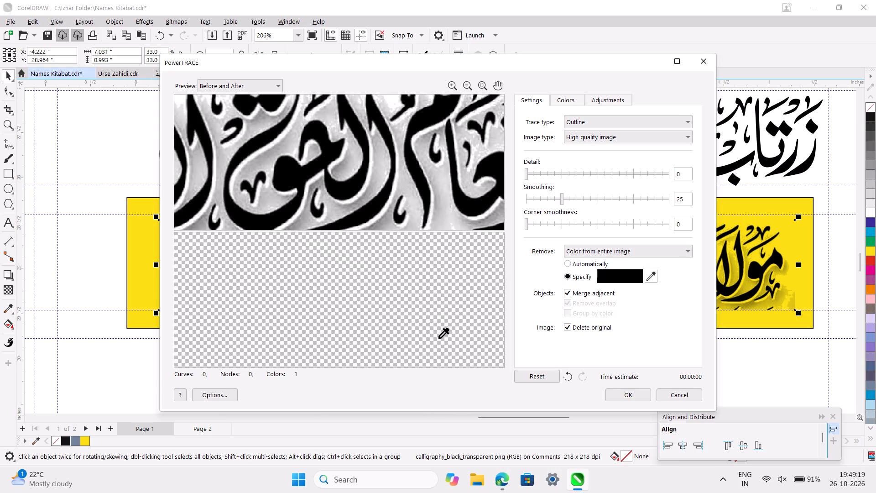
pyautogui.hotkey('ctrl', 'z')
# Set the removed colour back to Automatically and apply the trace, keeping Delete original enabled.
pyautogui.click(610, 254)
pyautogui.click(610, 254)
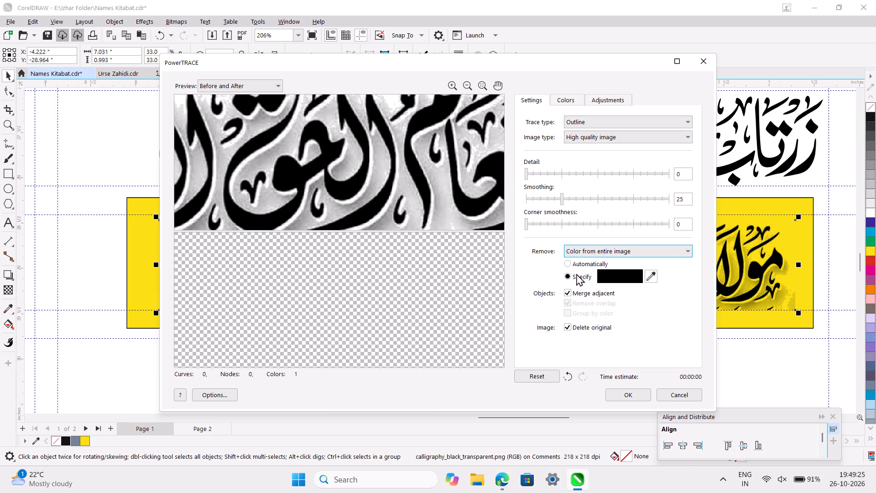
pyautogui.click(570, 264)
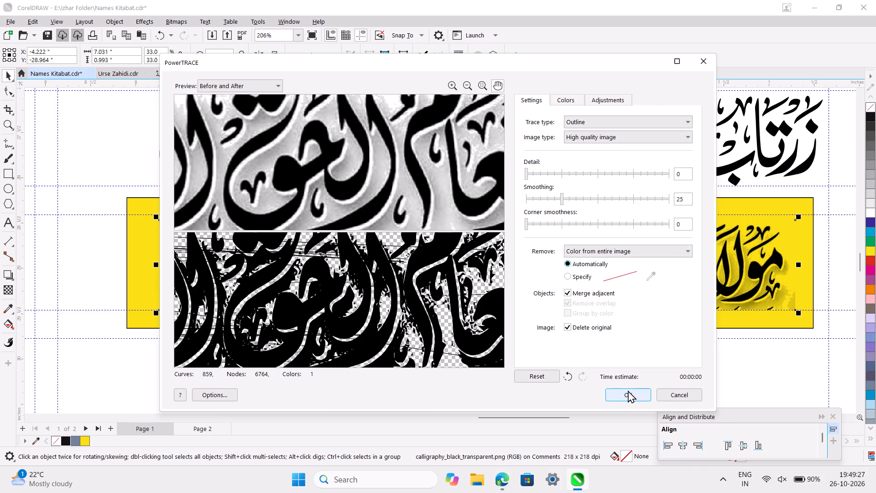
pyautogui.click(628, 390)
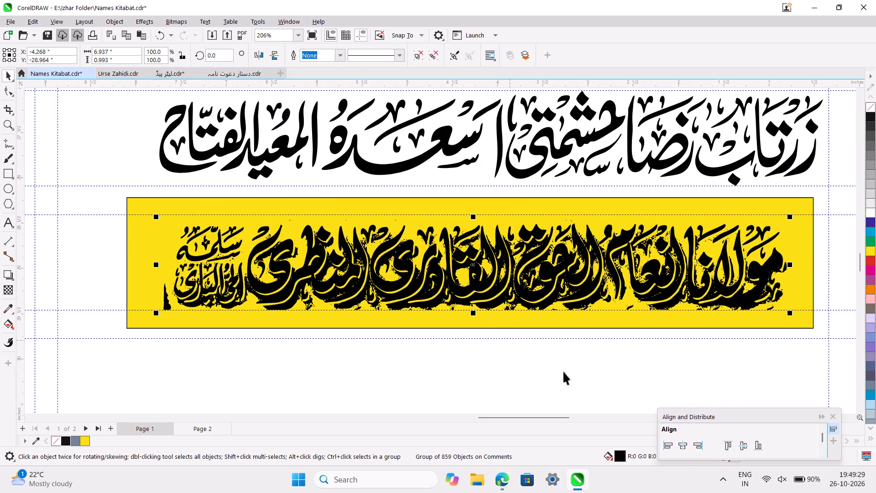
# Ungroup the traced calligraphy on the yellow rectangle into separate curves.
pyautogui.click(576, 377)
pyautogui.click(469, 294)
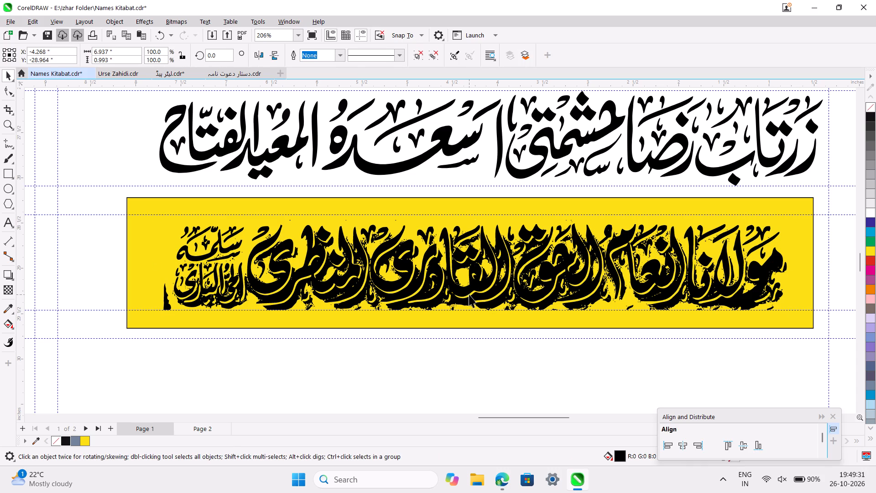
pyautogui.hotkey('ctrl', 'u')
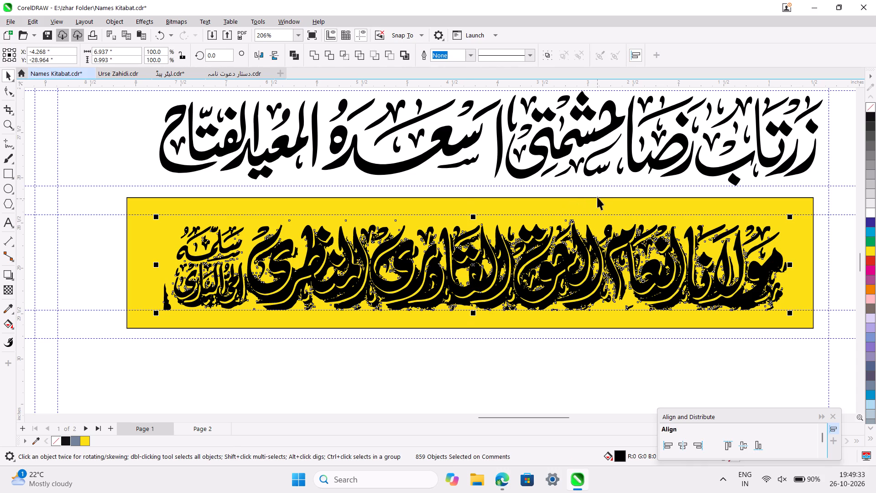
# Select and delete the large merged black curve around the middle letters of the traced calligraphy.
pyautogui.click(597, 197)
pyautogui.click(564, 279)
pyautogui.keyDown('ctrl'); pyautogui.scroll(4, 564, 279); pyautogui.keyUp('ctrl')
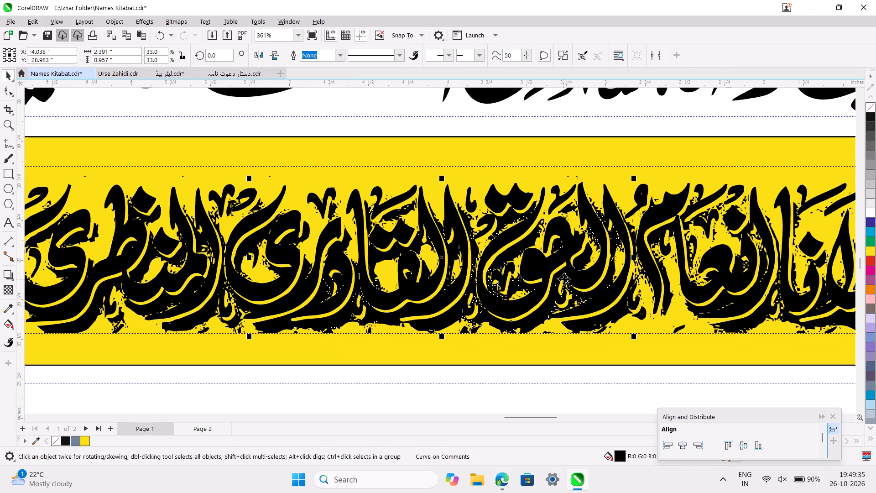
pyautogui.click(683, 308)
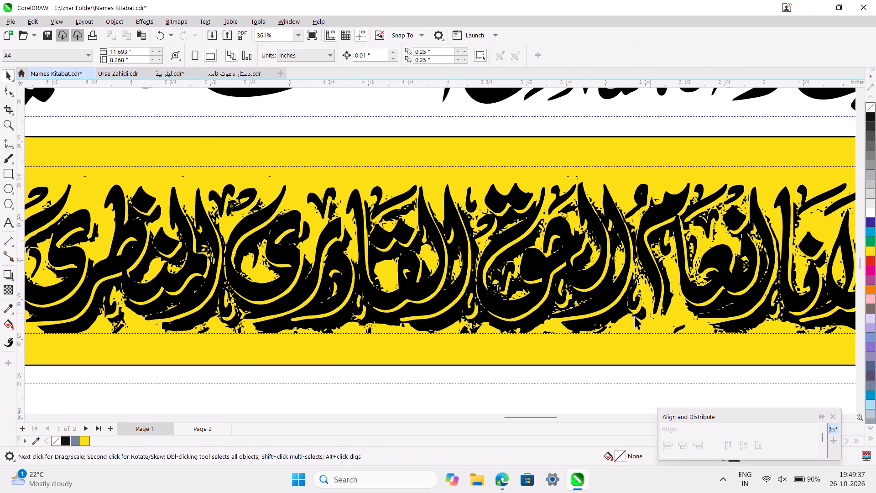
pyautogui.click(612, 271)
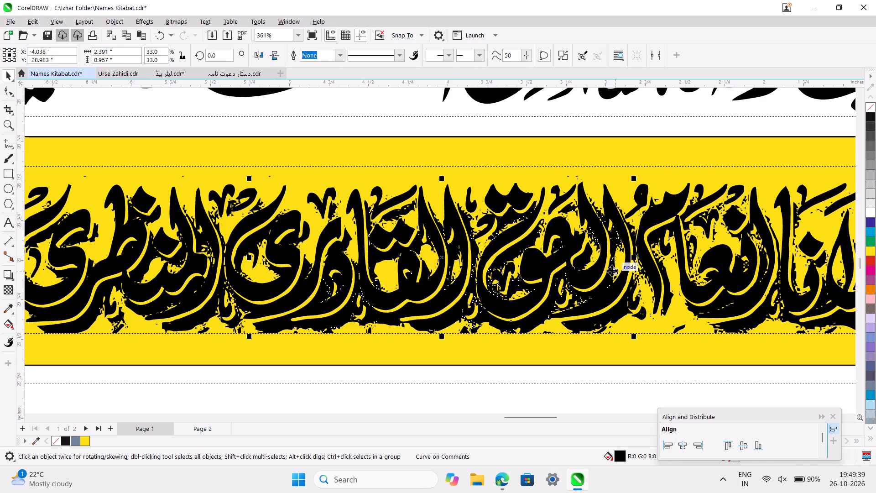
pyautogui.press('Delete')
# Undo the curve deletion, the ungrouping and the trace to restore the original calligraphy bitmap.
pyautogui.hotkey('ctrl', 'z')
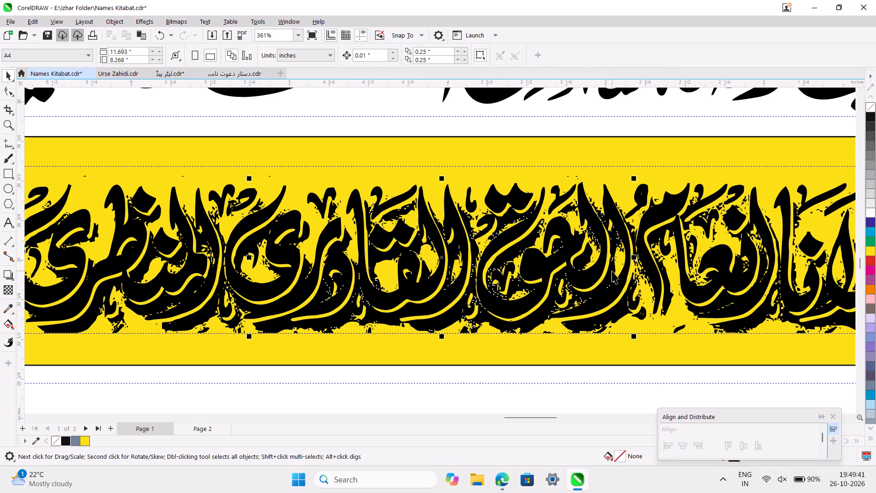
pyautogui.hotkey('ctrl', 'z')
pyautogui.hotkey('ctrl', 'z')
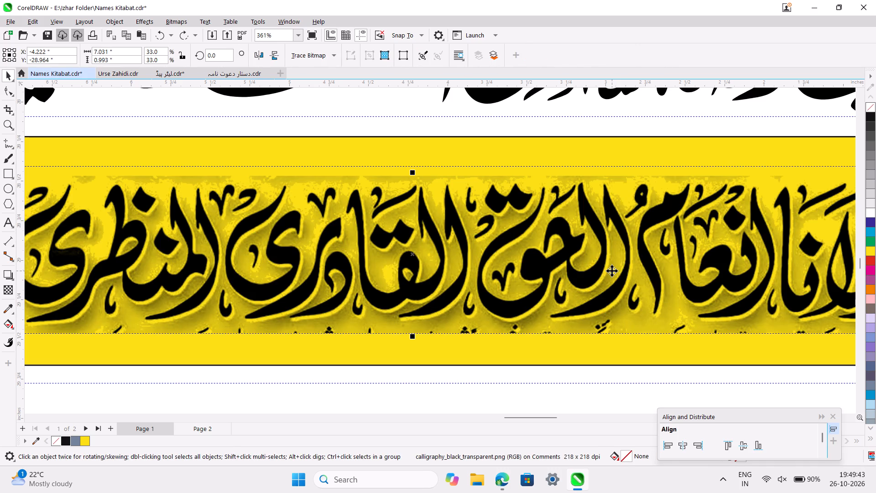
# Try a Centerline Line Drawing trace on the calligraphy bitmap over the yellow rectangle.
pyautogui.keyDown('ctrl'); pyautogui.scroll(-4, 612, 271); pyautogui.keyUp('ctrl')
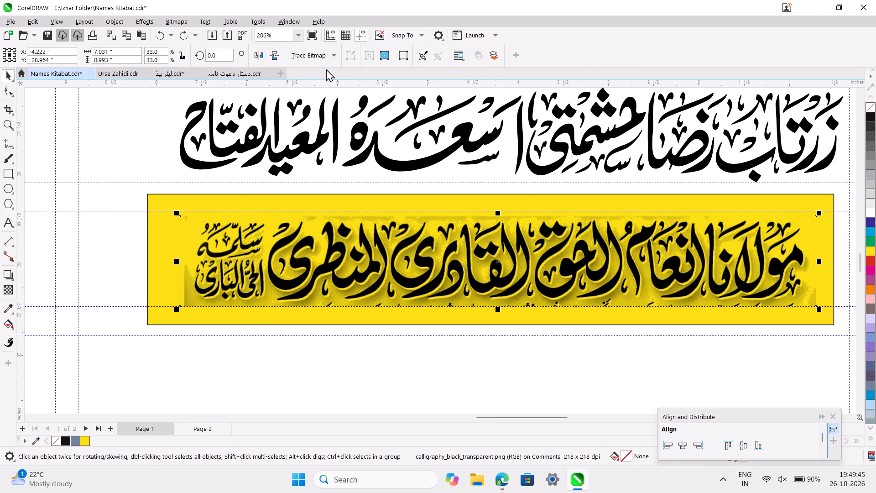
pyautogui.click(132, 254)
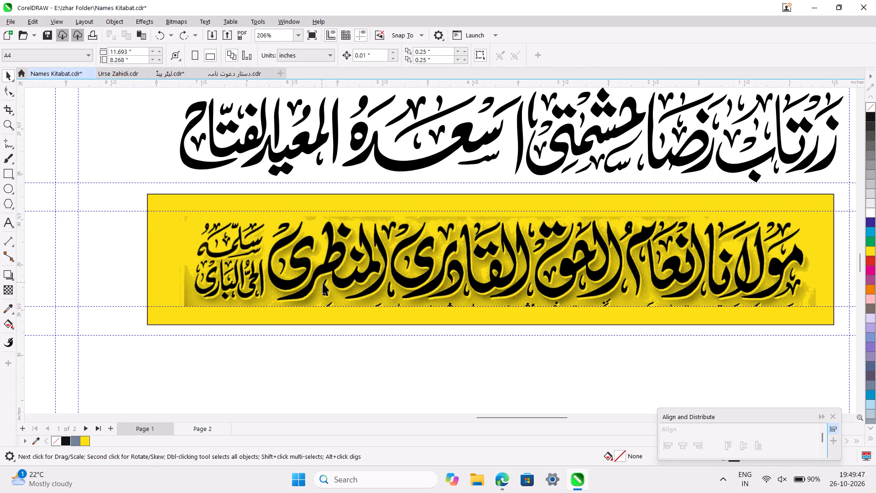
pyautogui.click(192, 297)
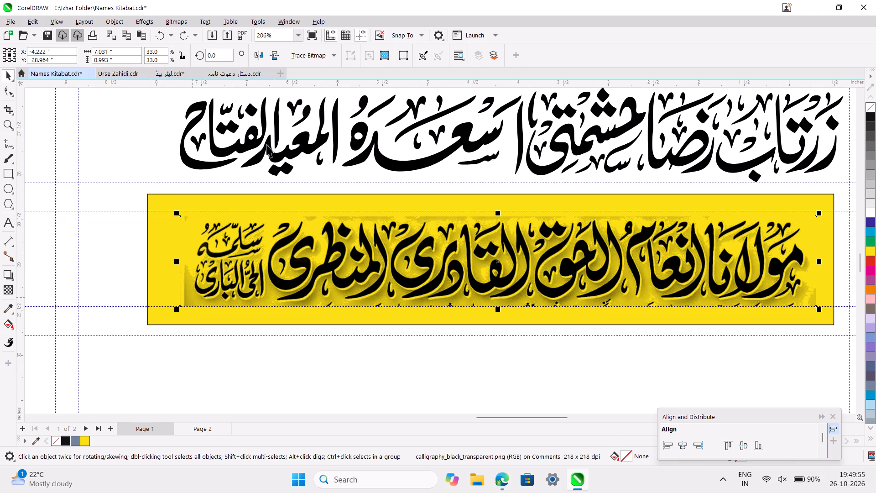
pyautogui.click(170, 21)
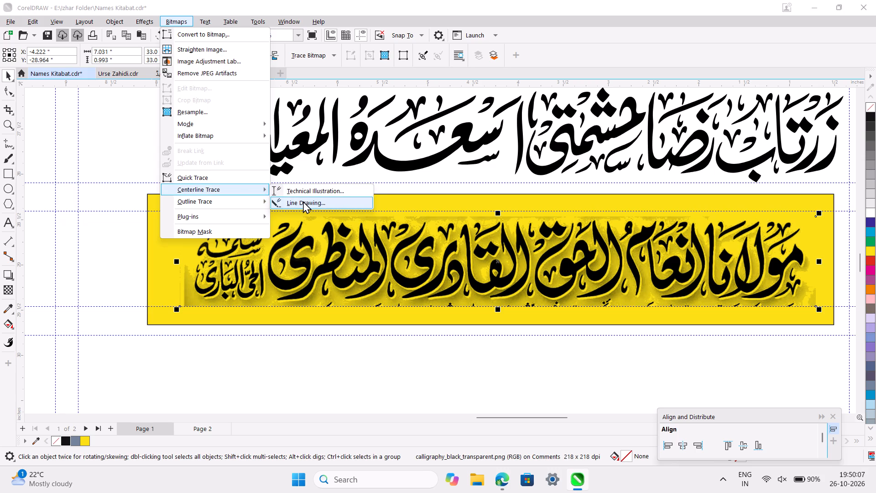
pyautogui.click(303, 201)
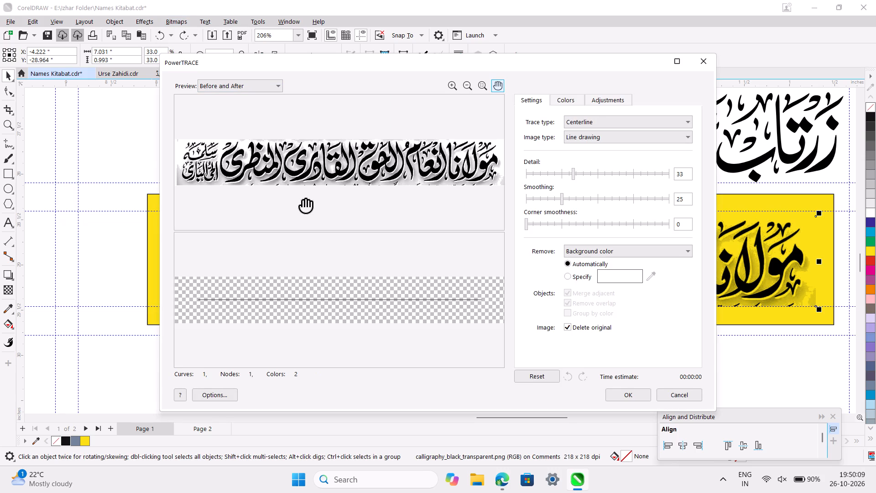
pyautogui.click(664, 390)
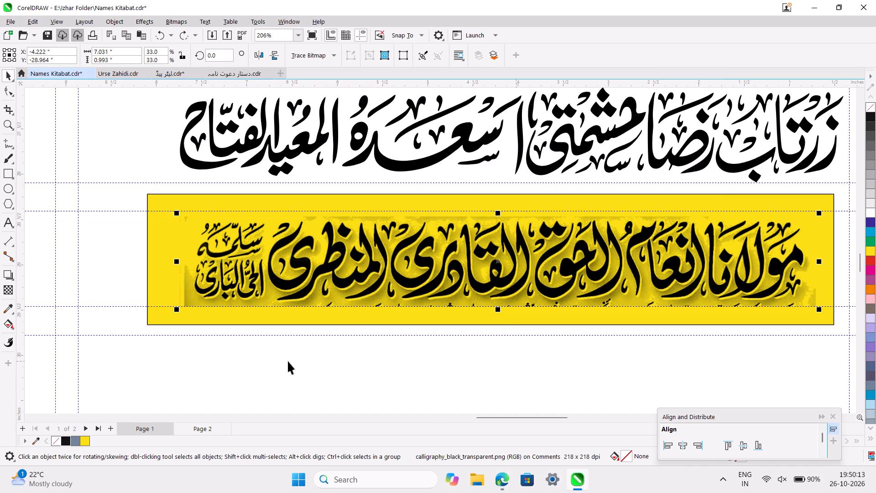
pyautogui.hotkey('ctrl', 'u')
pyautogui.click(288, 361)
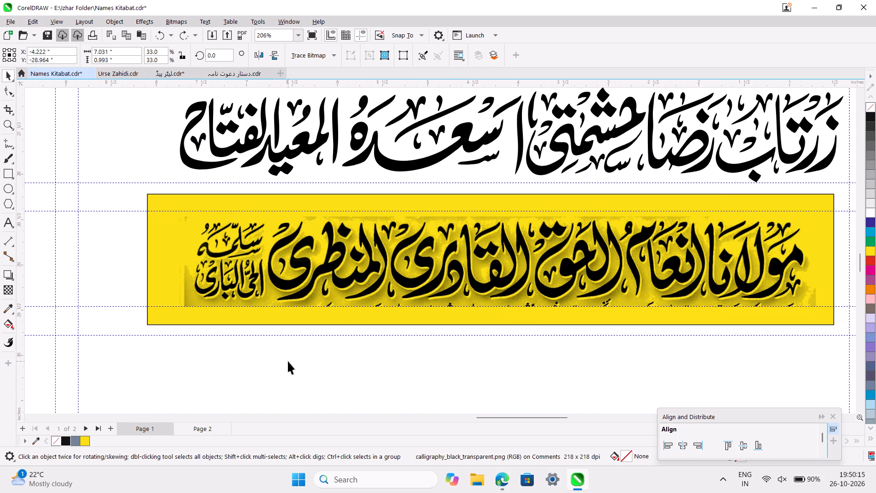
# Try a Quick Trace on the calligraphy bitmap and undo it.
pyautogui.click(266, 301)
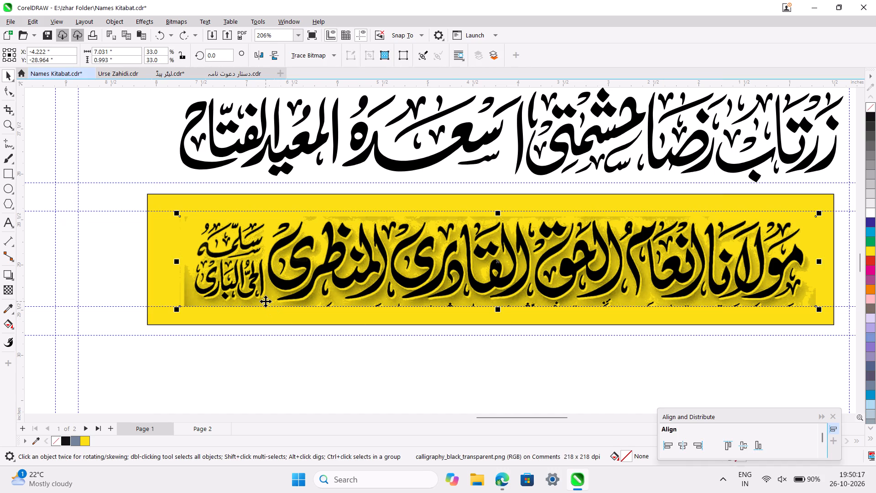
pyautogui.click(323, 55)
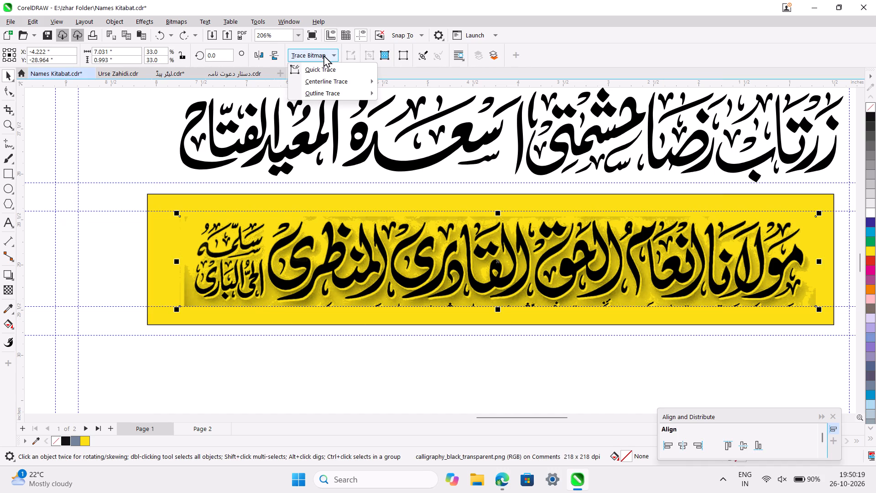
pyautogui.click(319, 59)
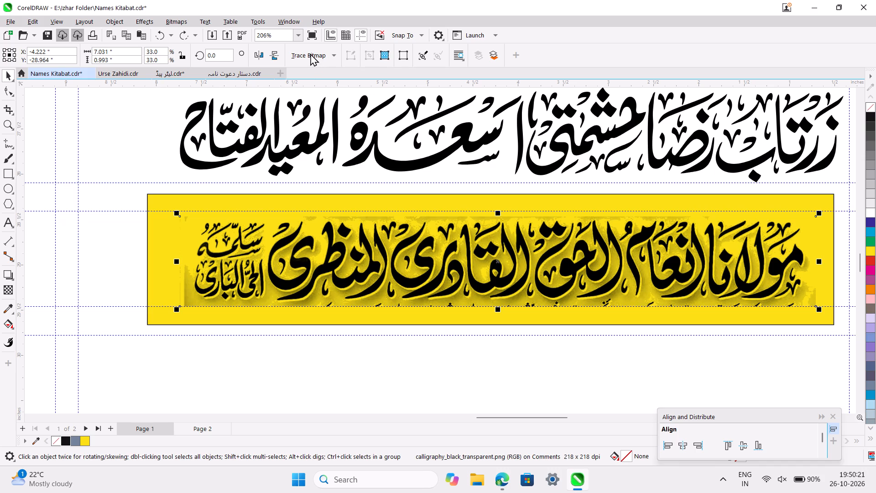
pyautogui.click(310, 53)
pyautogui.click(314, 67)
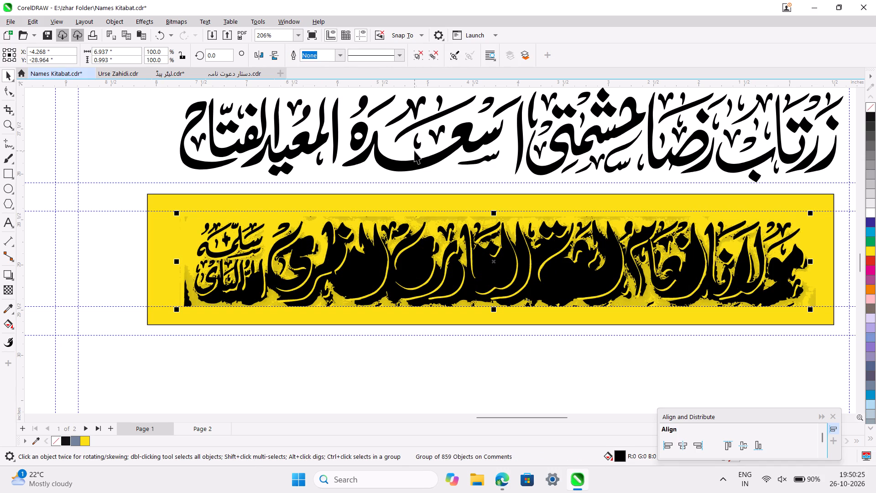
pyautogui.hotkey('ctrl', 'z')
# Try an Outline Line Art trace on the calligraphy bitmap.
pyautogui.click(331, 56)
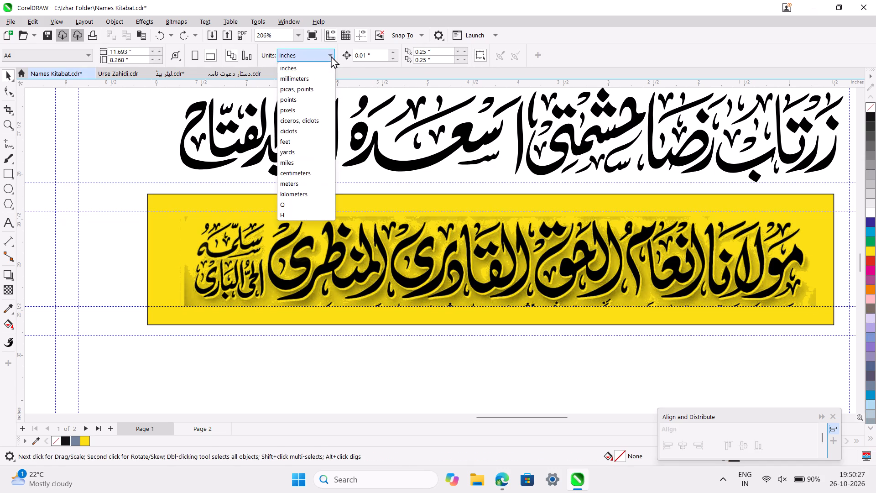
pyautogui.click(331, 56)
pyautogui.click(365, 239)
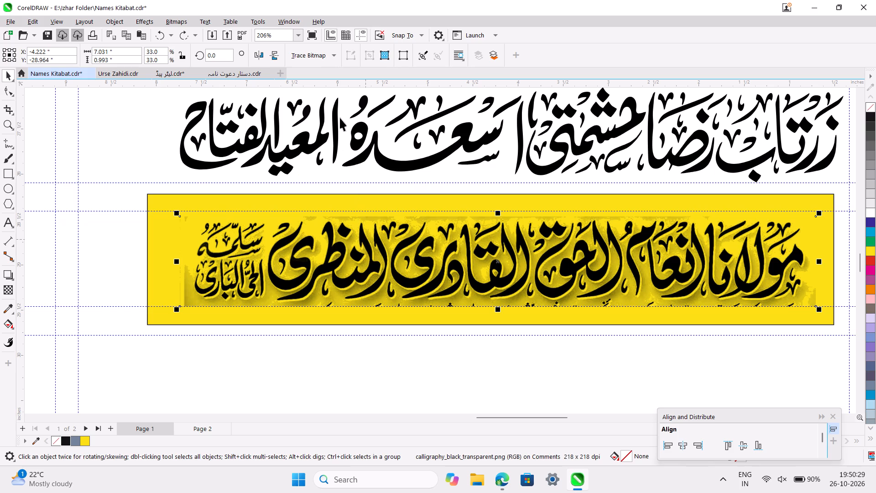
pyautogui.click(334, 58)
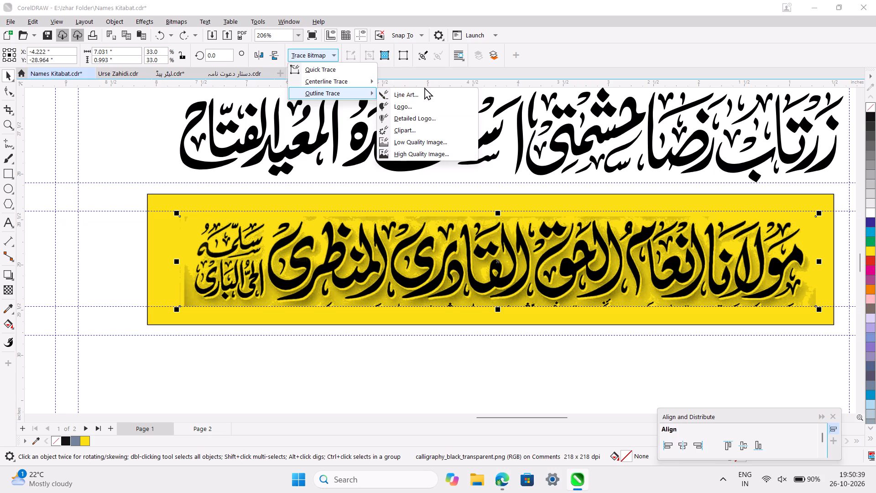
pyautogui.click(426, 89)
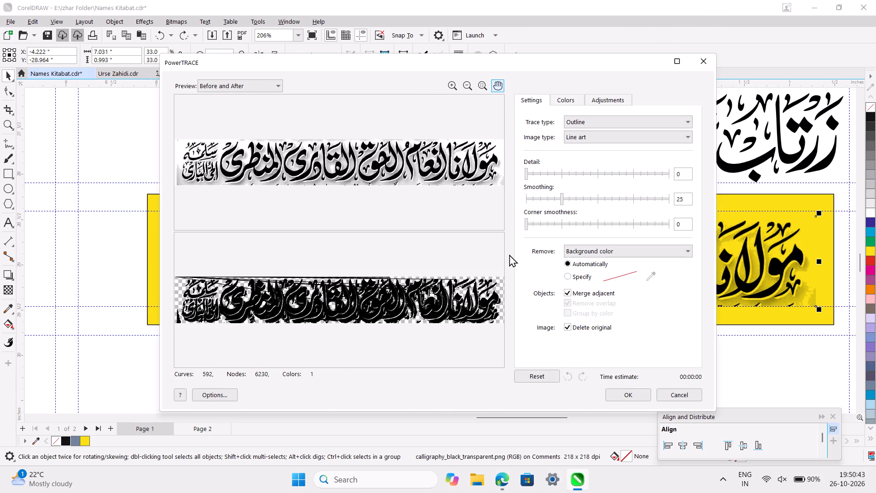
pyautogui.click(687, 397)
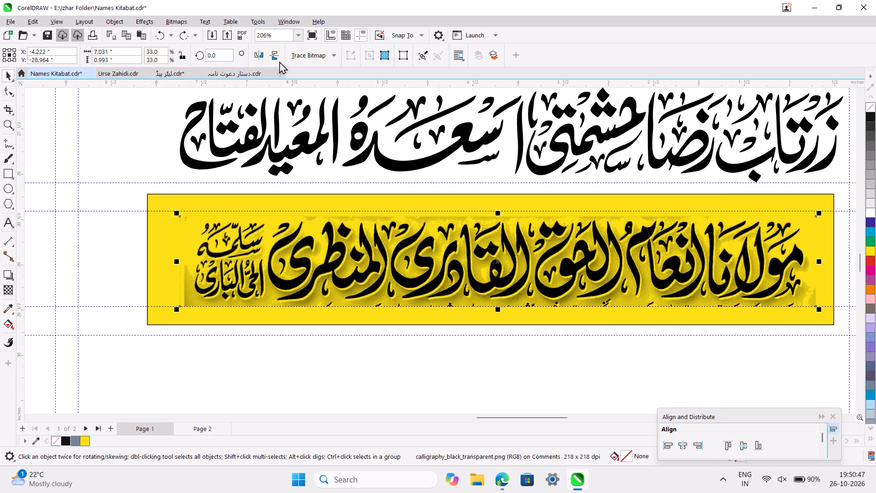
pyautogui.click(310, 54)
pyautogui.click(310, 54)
# Add a Color Balance effect to the calligraphy bitmap, with shadows Cyan-Red at -66 and Magenta-Green at 85.
pyautogui.click(185, 21)
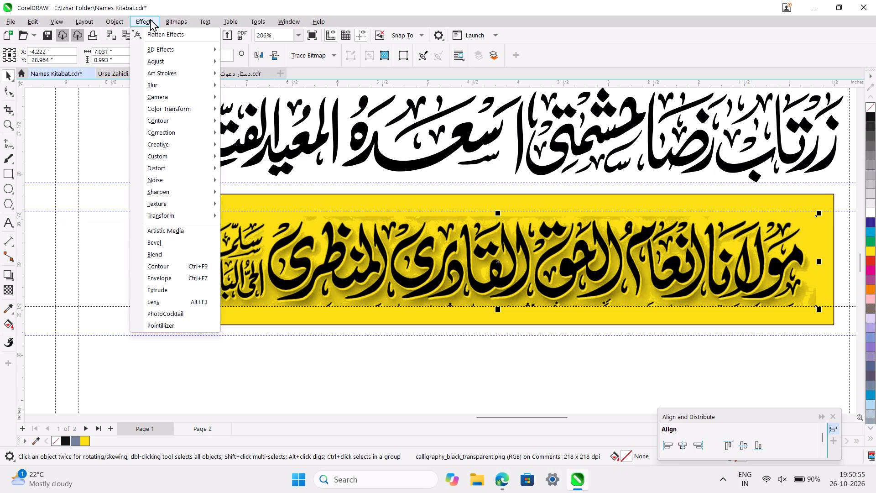
pyautogui.click(185, 66)
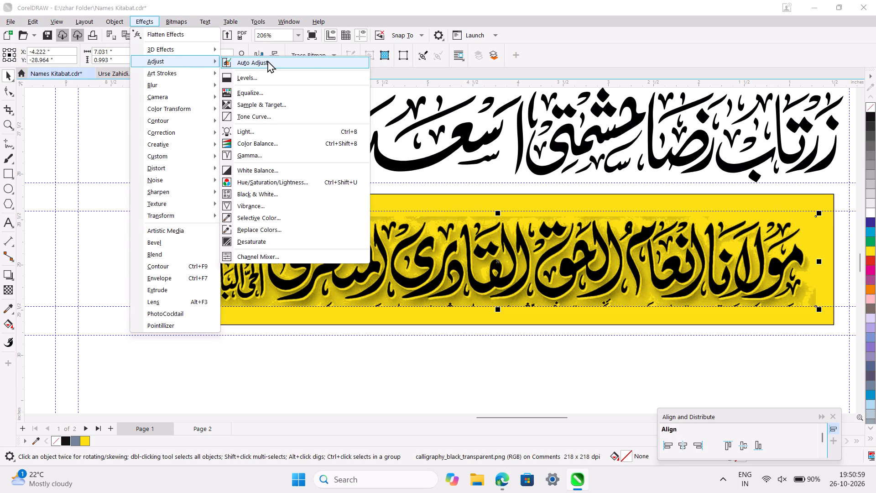
pyautogui.click(282, 142)
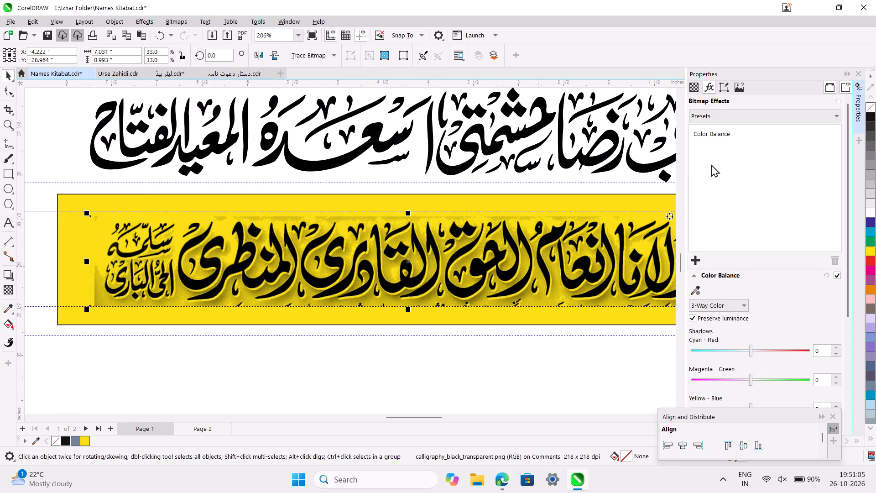
pyautogui.scroll(-1, 726, 315)
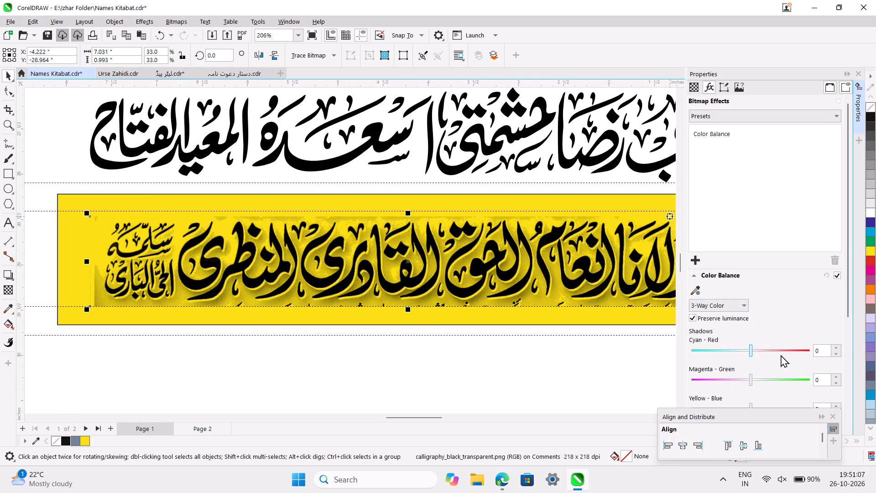
pyautogui.click(785, 351)
pyautogui.scroll(-1, 785, 351)
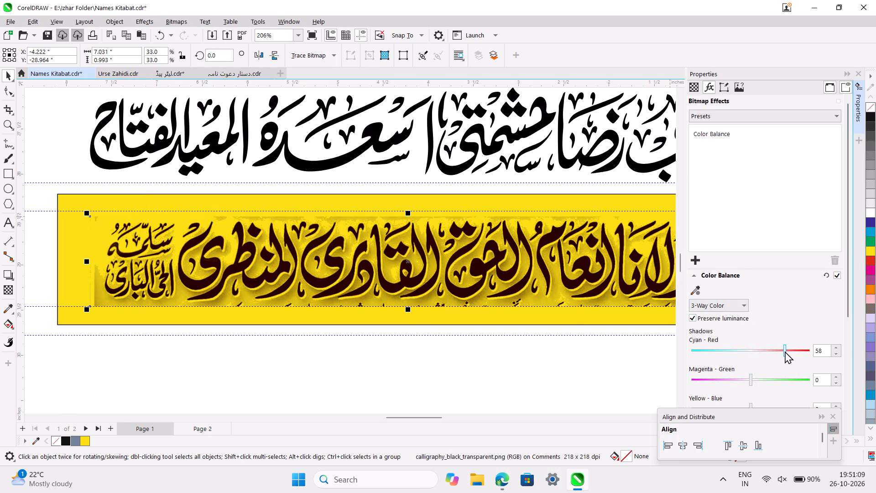
pyautogui.click(785, 380)
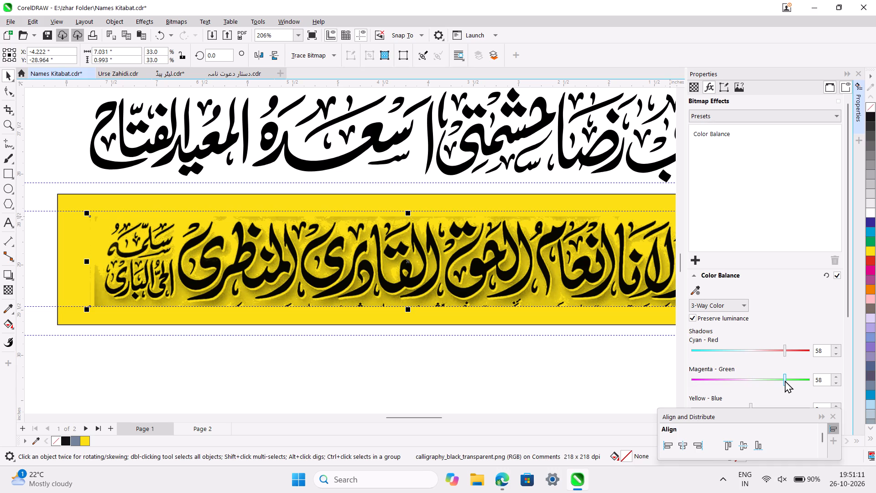
pyautogui.click(801, 377)
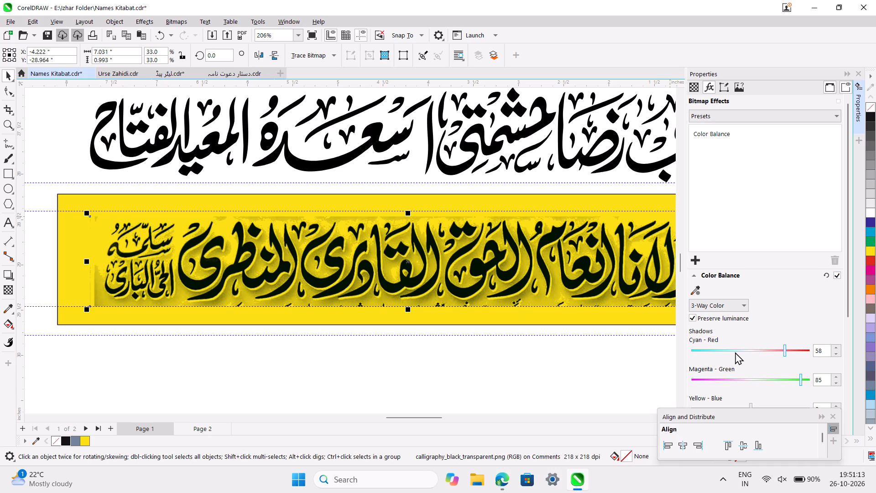
pyautogui.click(735, 352)
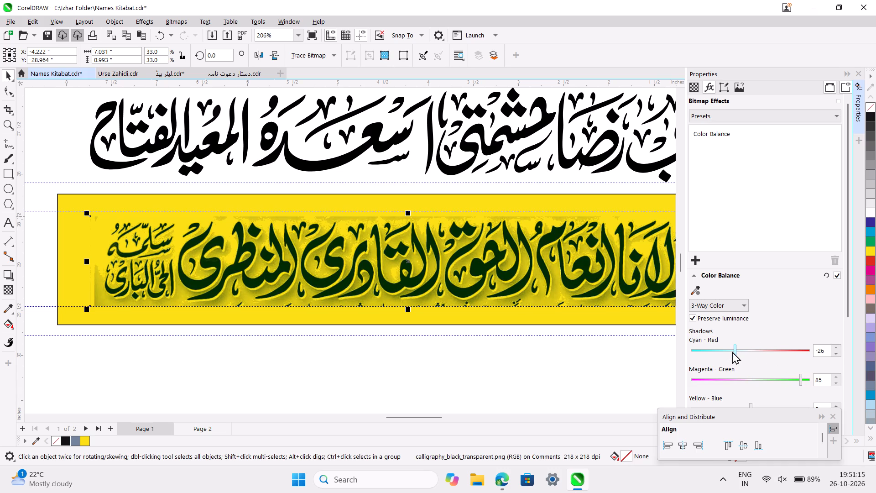
pyautogui.moveTo(732, 351); pyautogui.dragTo(700, 351)
pyautogui.click(711, 346)
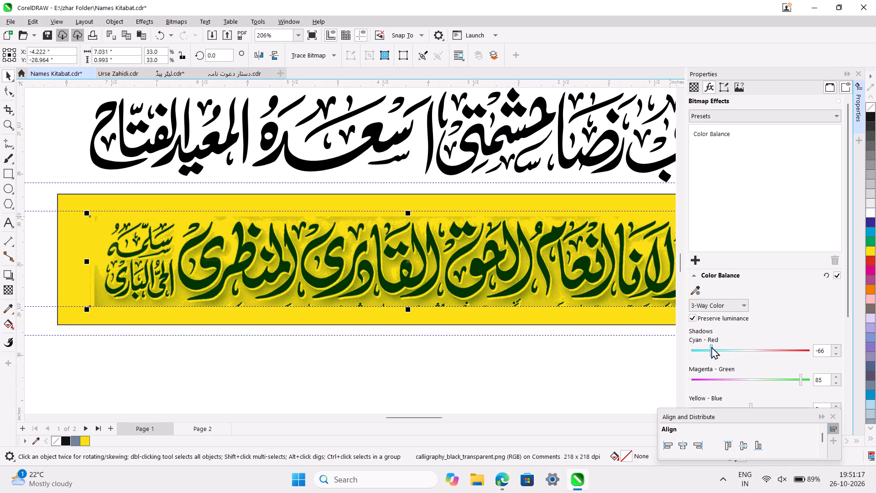
pyautogui.click(711, 346)
pyautogui.scroll(-1, 767, 403)
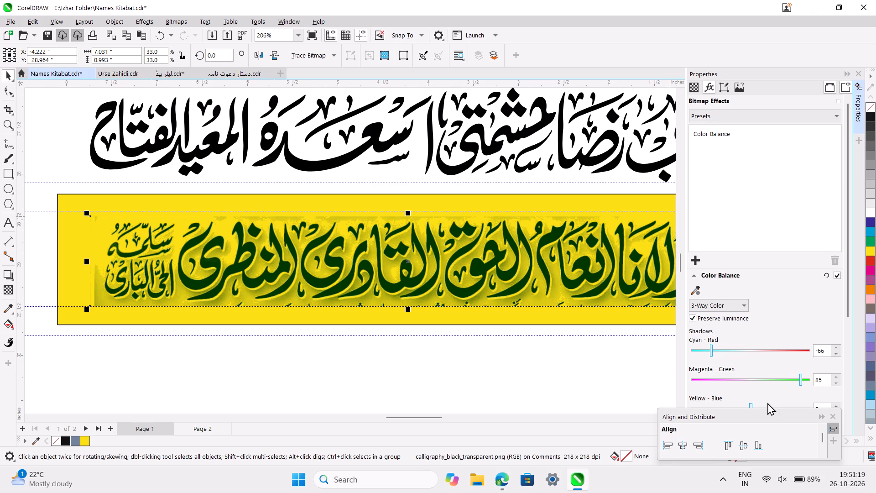
# Set the Color Balance midtones to Magenta-Green 58 and Cyan-Red -75.
pyautogui.click(848, 339)
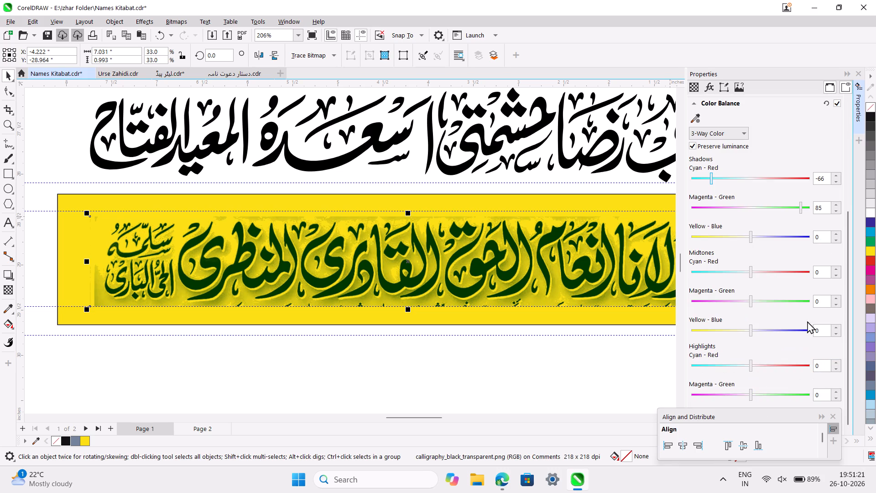
pyautogui.click(785, 302)
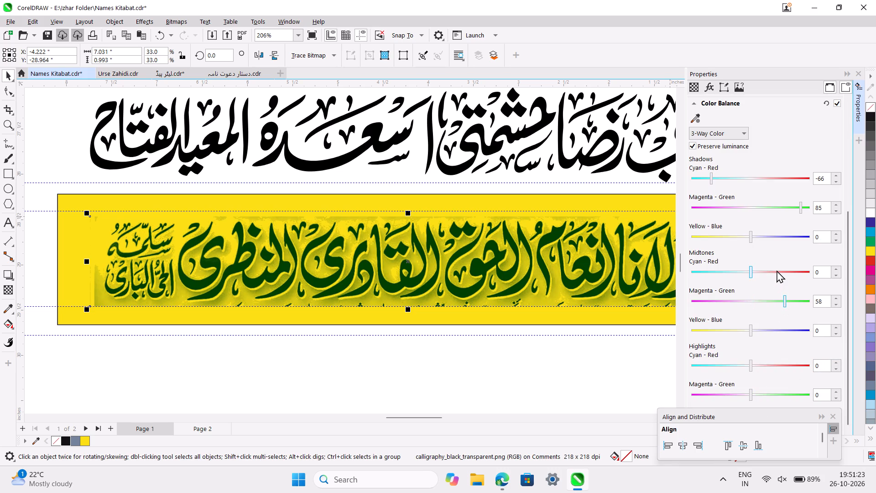
pyautogui.click(777, 270)
pyautogui.moveTo(757, 270); pyautogui.dragTo(756, 270)
pyautogui.moveTo(756, 270); pyautogui.dragTo(694, 273)
pyautogui.click(706, 271)
pyautogui.click(706, 271)
# Set the Color Balance shadows to Yellow-Blue 87 and Cyan-Red 98.
pyautogui.click(733, 237)
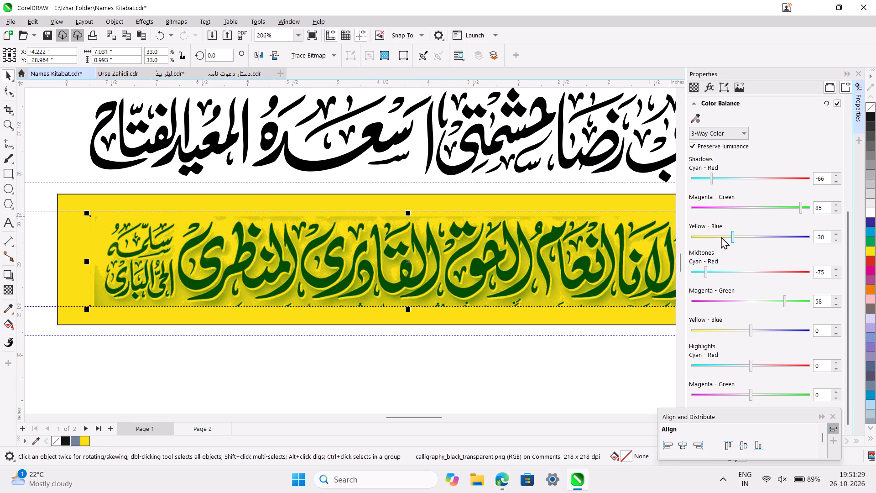
pyautogui.click(721, 236)
pyautogui.click(795, 236)
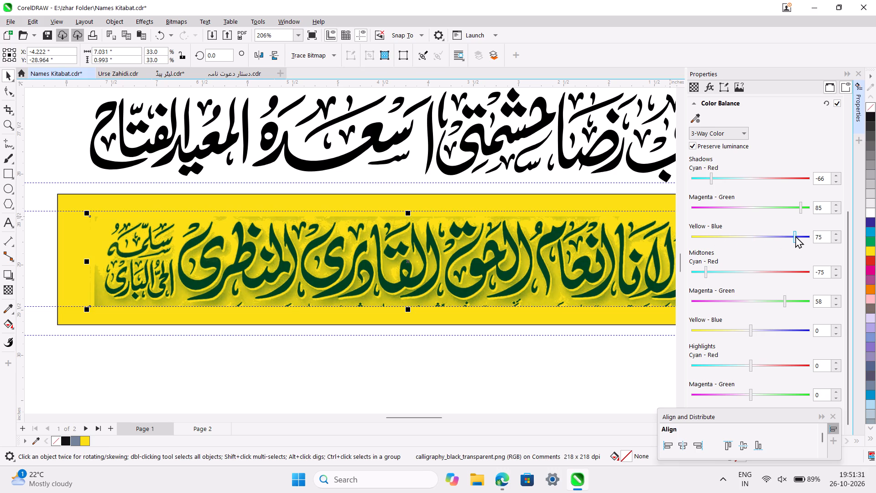
pyautogui.click(802, 236)
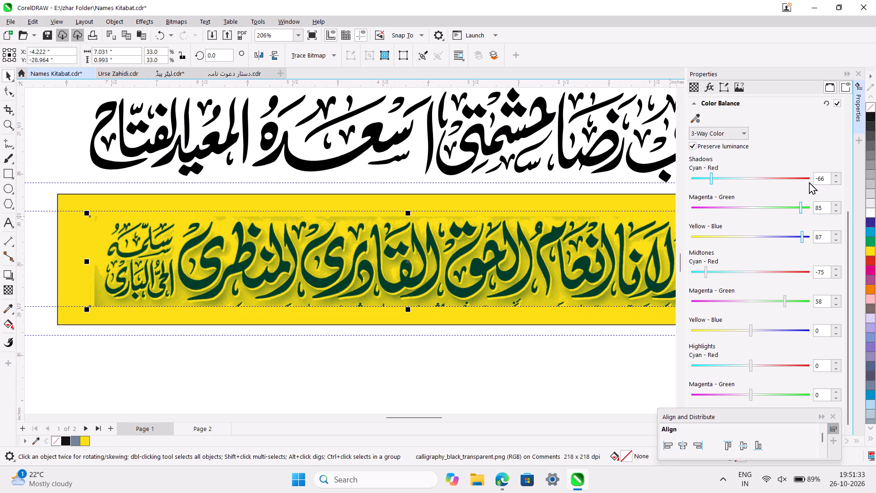
pyautogui.click(809, 180)
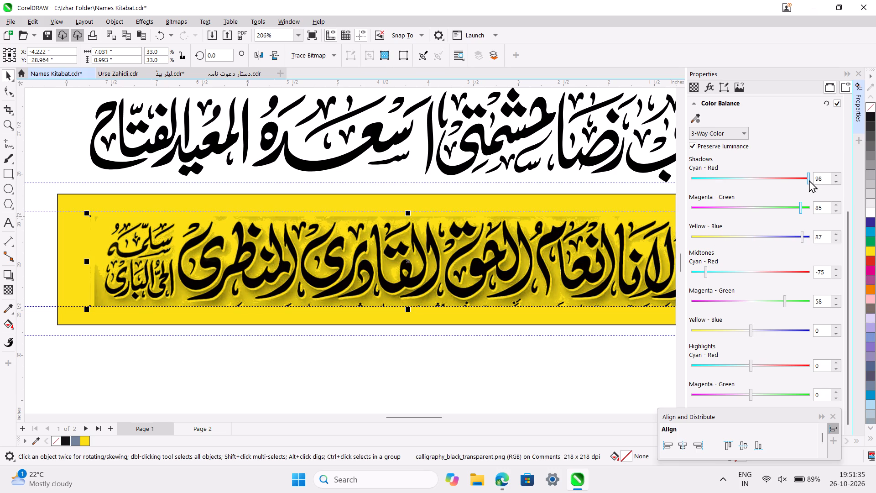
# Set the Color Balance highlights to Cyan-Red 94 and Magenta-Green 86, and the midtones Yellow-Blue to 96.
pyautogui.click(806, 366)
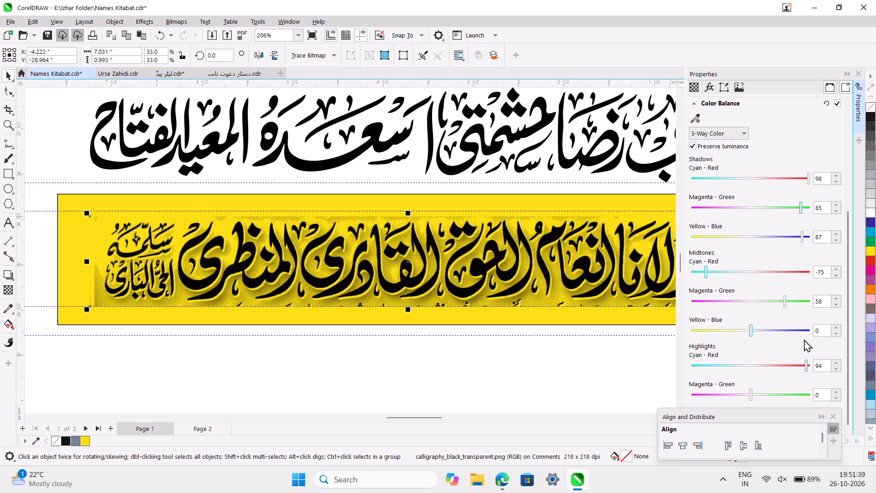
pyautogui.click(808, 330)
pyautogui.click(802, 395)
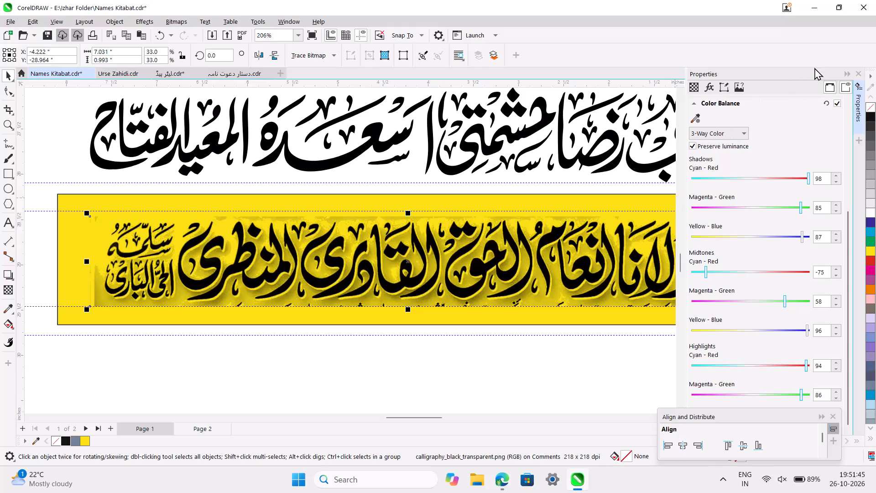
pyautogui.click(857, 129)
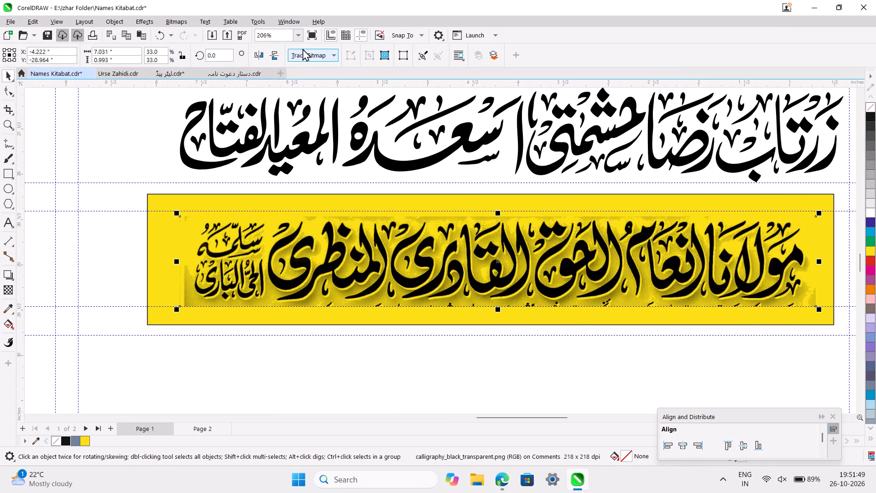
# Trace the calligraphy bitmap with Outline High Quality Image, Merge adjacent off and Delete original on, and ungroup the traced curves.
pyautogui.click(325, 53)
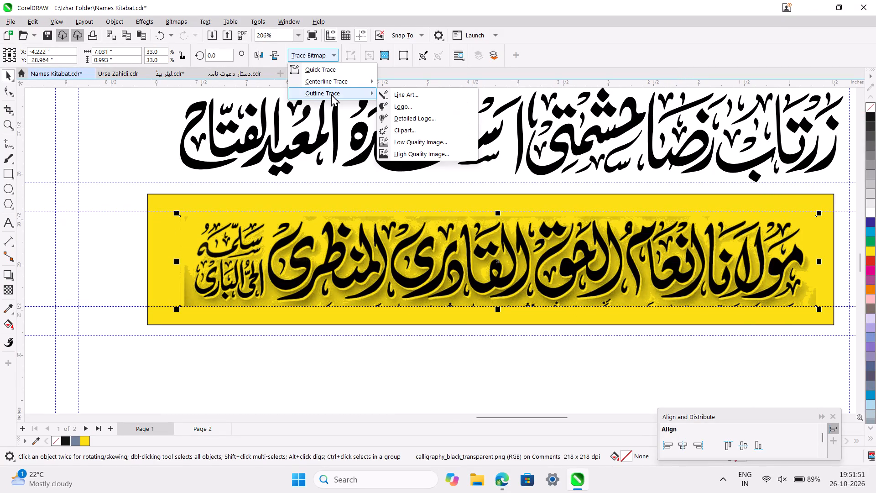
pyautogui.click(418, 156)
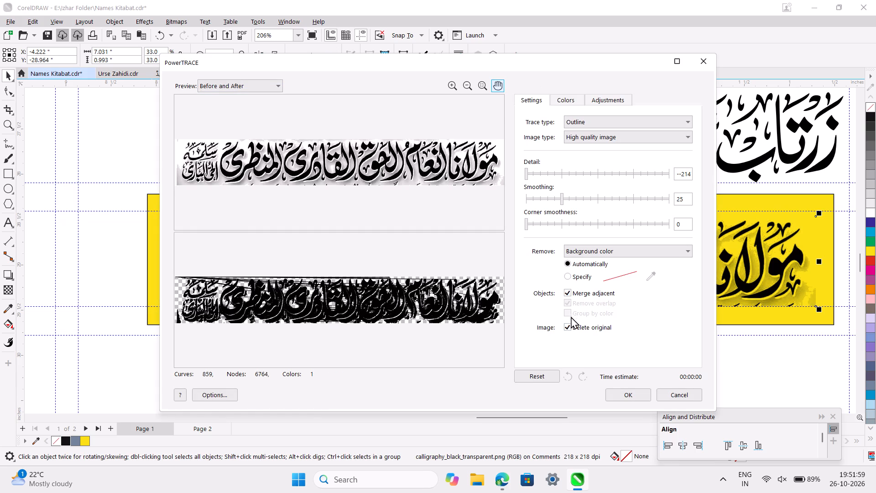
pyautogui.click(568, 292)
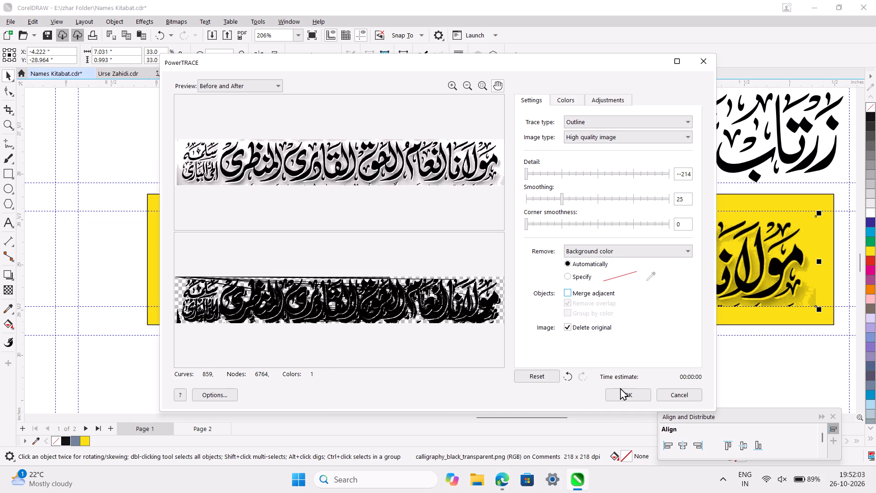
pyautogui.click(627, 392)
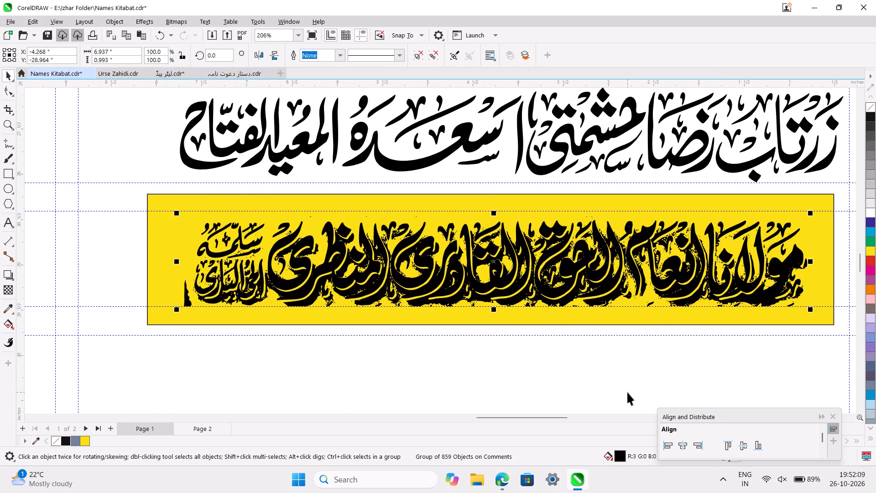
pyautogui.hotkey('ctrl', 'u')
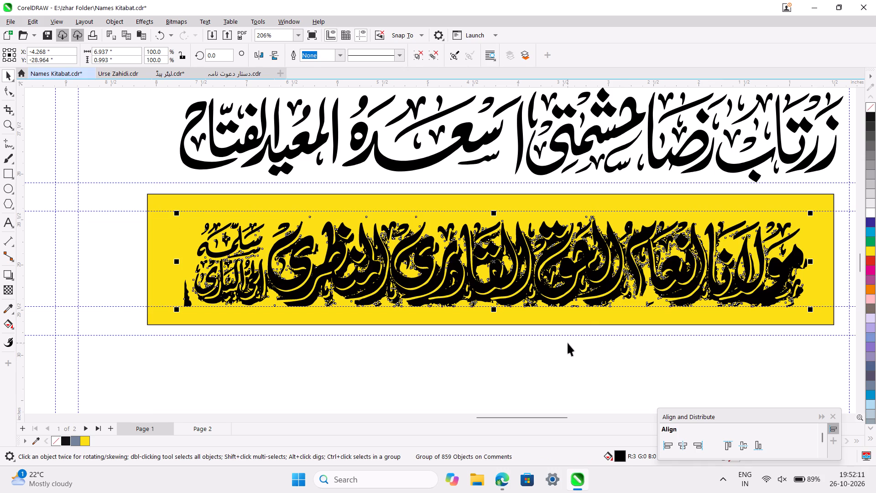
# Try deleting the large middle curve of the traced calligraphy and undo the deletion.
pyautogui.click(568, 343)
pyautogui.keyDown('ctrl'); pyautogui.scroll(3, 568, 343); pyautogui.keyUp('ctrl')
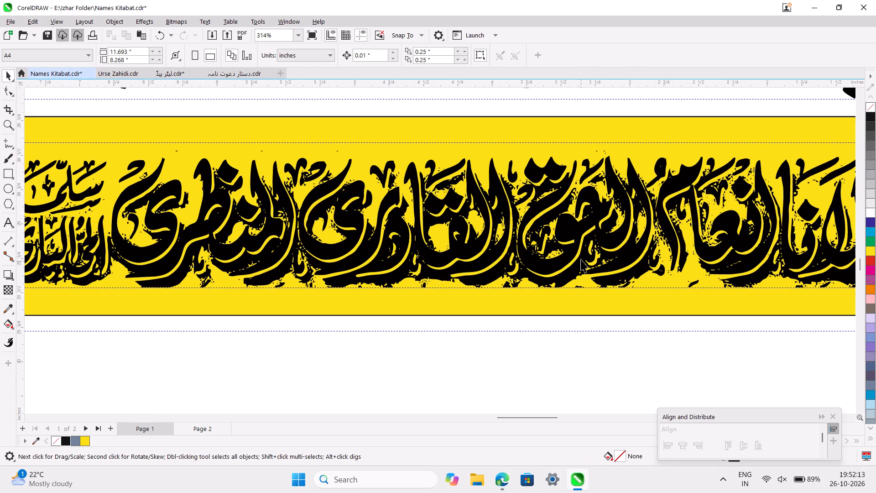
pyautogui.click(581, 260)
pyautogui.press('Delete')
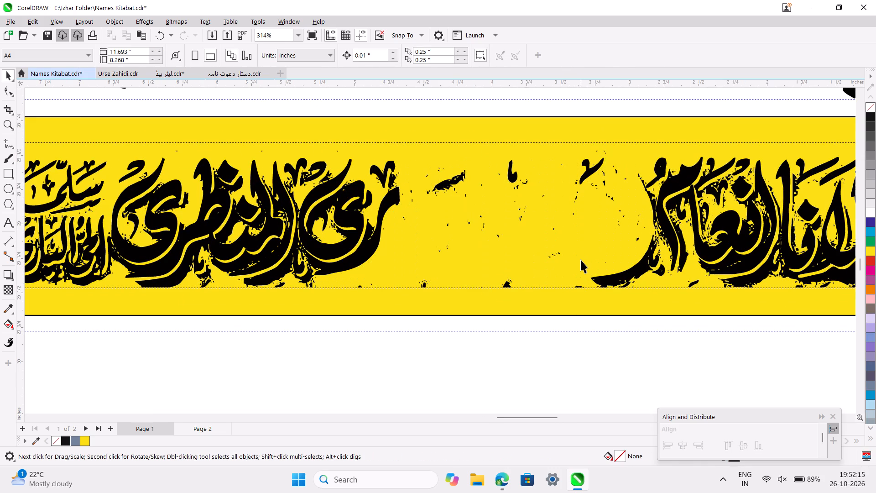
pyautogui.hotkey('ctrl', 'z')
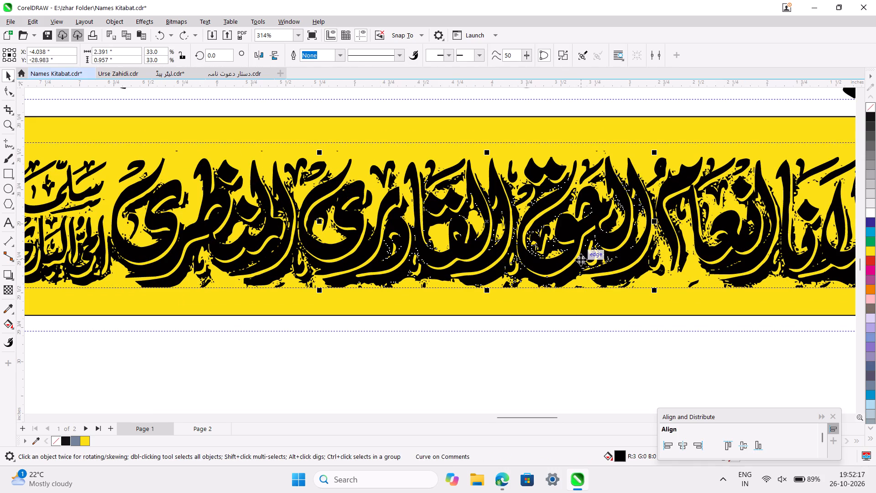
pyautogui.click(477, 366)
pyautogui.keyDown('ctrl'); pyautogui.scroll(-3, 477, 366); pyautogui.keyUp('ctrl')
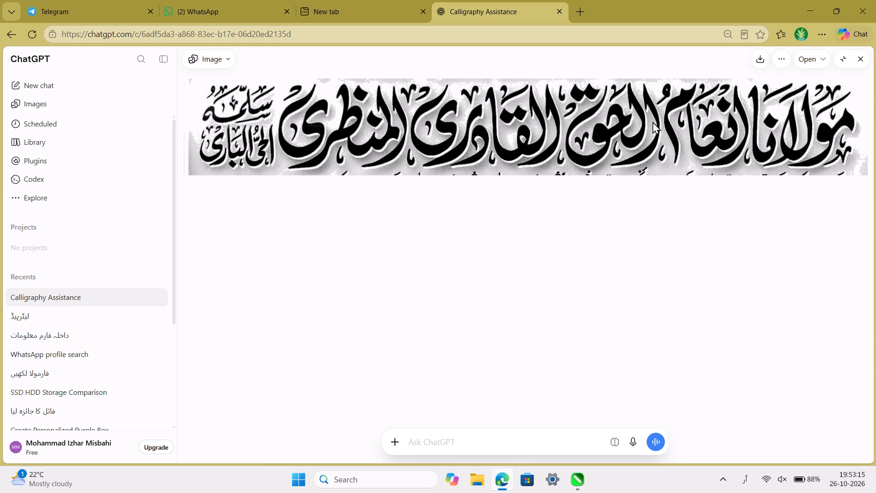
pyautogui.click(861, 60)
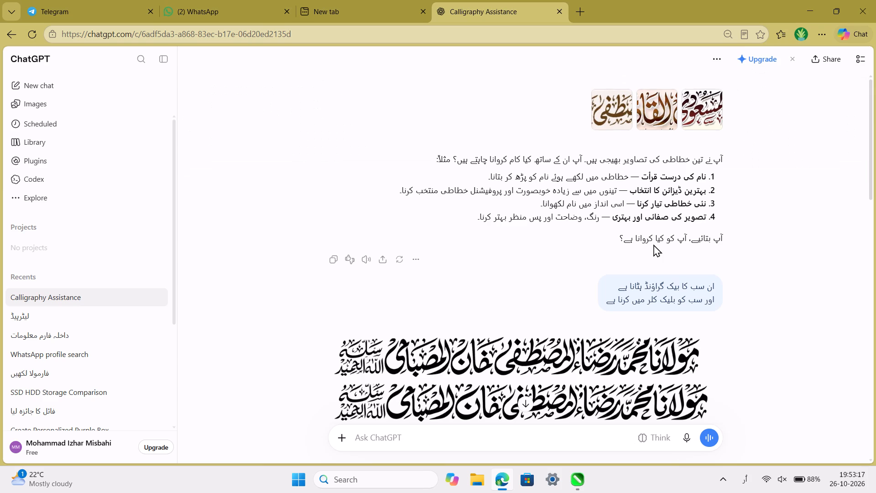
# Open the newly generated white-background calligraphy image in the chat and download it.
pyautogui.scroll(-11, 653, 244)
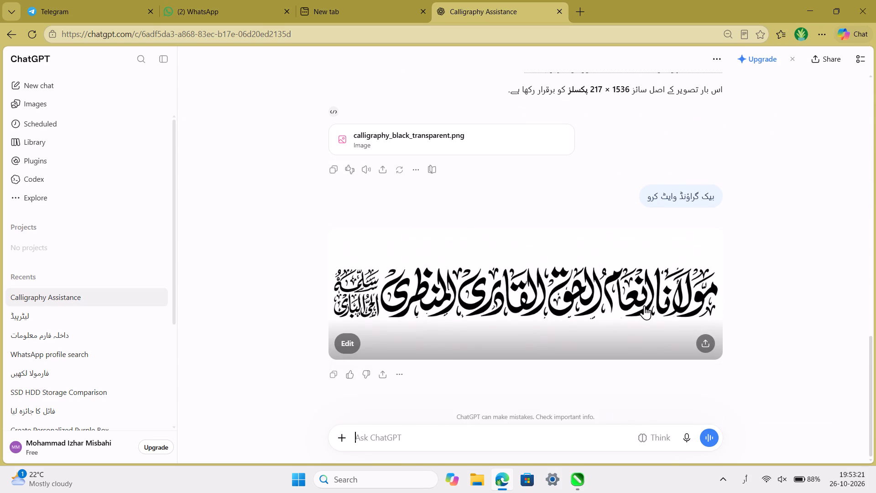
pyautogui.click(596, 304)
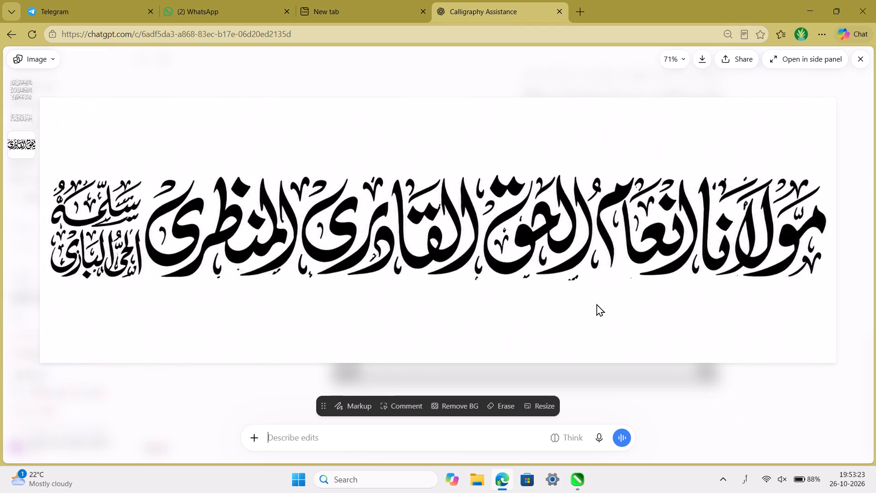
pyautogui.click(704, 55)
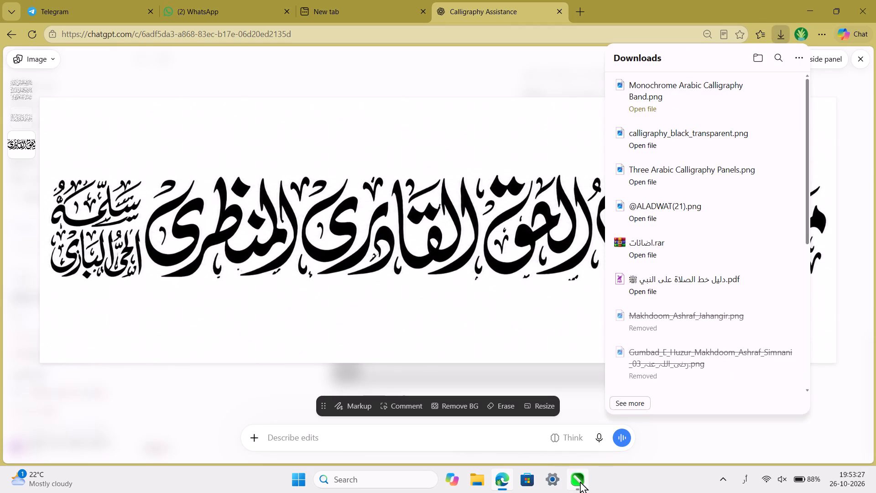
# Switch back to CorelDRAW and delete all the traced calligraphy curves on the yellow rectangle.
pyautogui.click(580, 481)
pyautogui.click(552, 271)
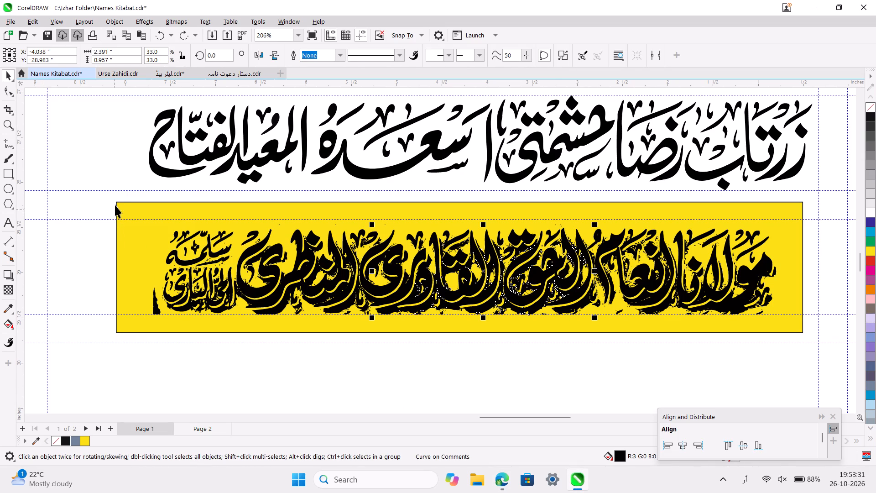
pyautogui.moveTo(112, 197); pyautogui.dragTo(816, 388)
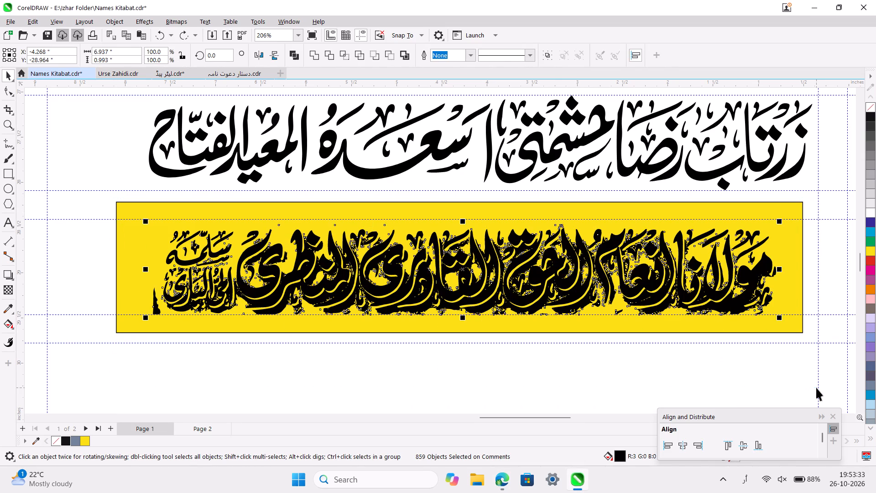
pyautogui.press('Delete')
# Import Monochrome Arabic Calligraphy Band.png and place it on the yellow rectangle at about 3.04 by 1.01 inches.
pyautogui.hotkey('ctrl', 'i')
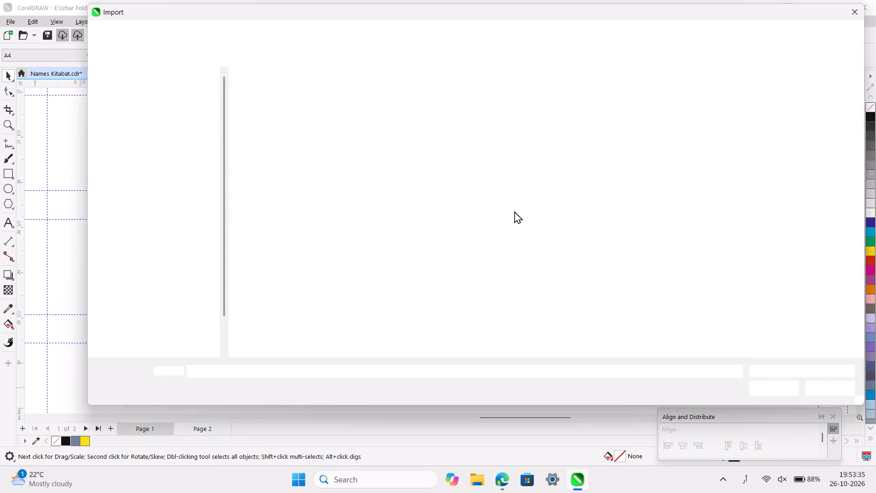
pyautogui.doubleClick(278, 131)
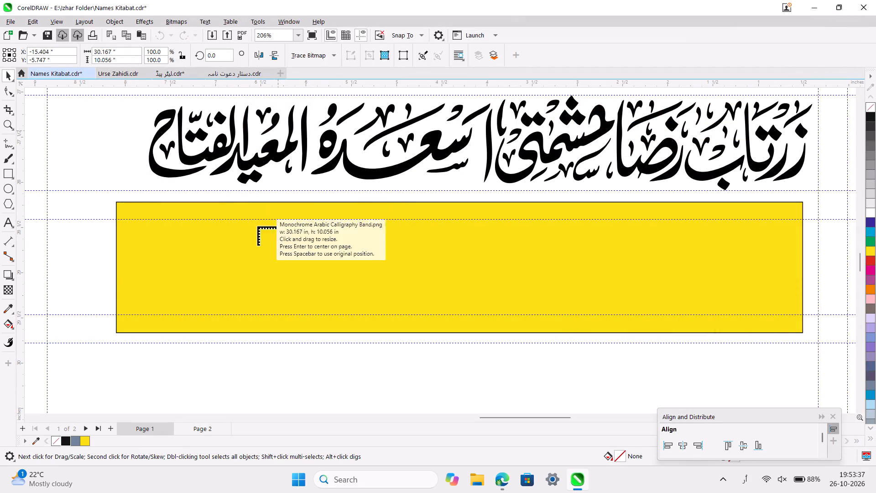
pyautogui.moveTo(205, 226); pyautogui.dragTo(678, 318)
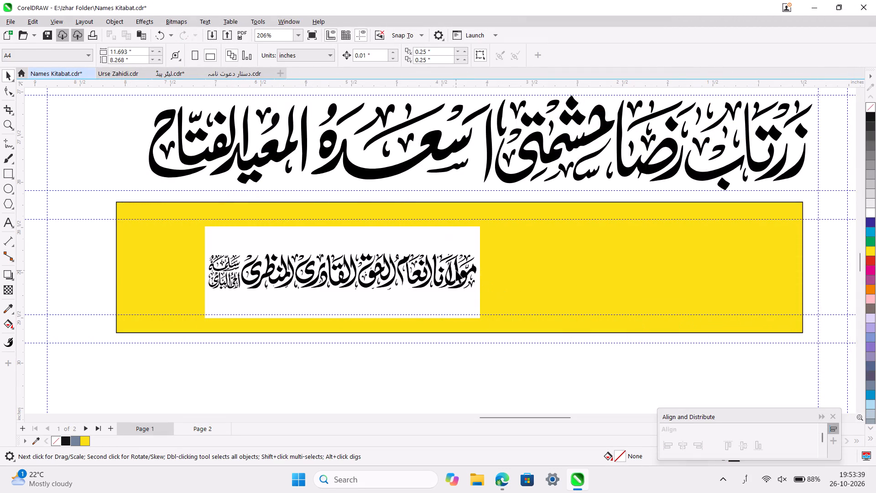
# Outline-trace the placed calligraphy bitmap as a high quality image, removing the colour from the entire image automatically and deleting the original.
pyautogui.click(456, 270)
pyautogui.click(328, 57)
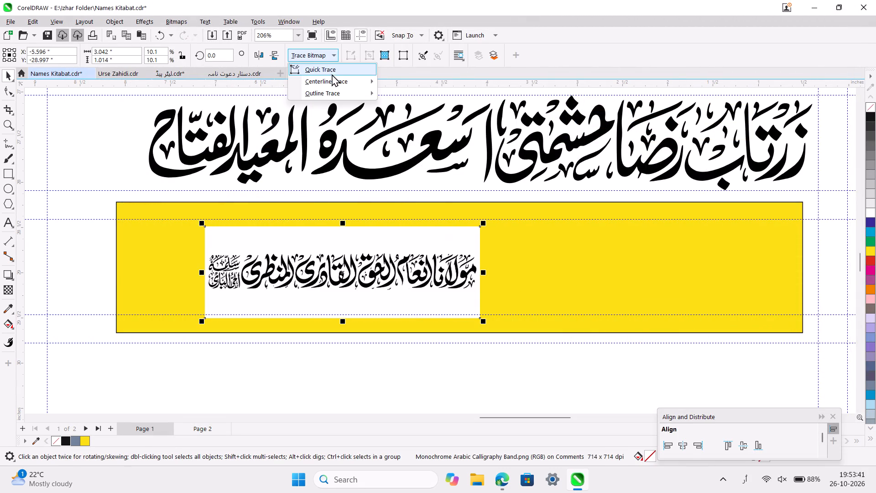
pyautogui.click(339, 89)
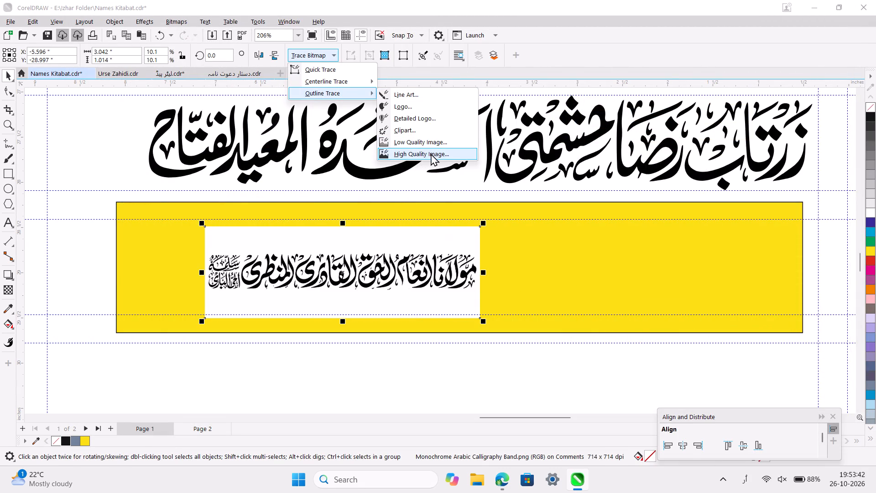
pyautogui.click(431, 153)
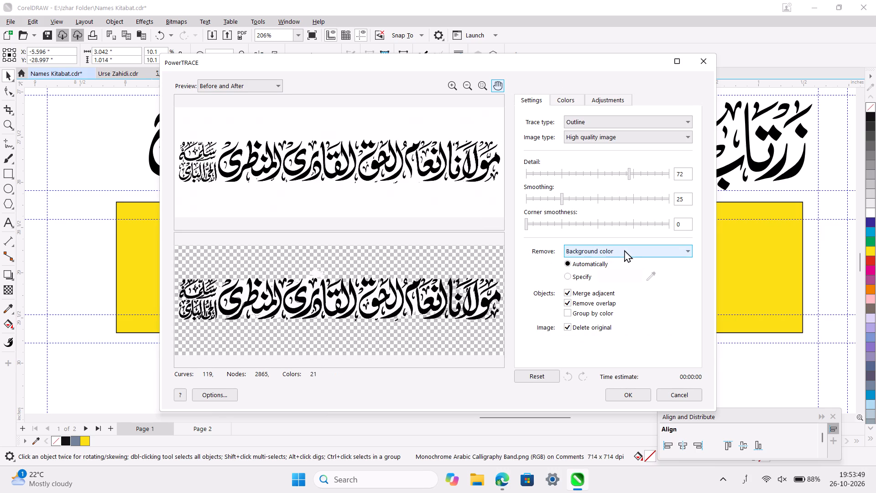
pyautogui.click(624, 250)
pyautogui.click(603, 278)
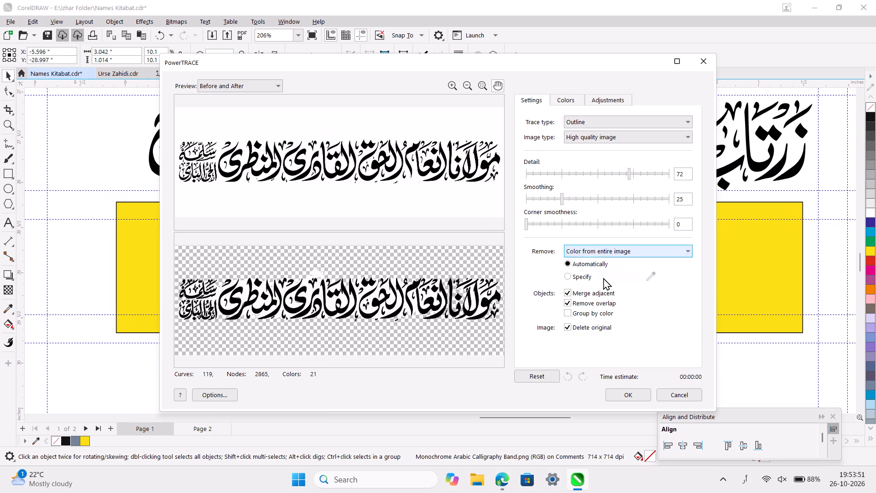
pyautogui.click(571, 311)
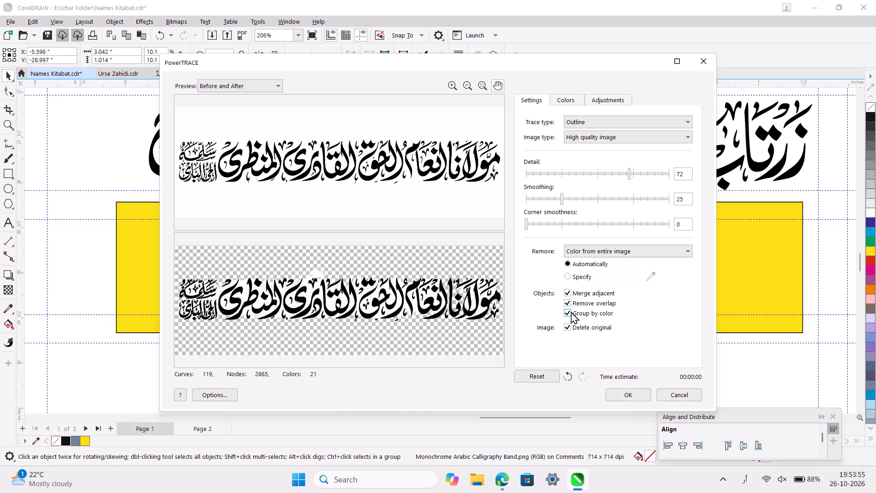
pyautogui.click(571, 311)
pyautogui.click(616, 389)
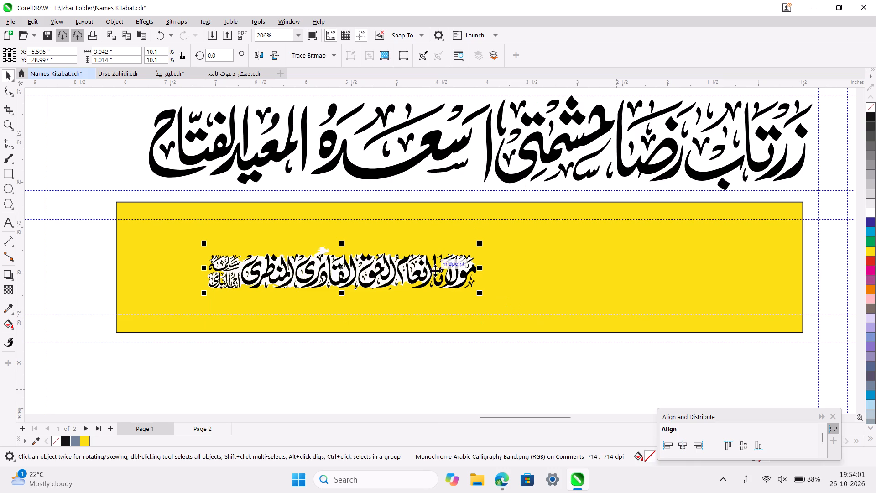
# Enlarge the traced calligraphy group proportionally to about 6.2 by 1.0 inches on the yellow rectangle.
pyautogui.moveTo(480, 294); pyautogui.dragTo(647, 338)
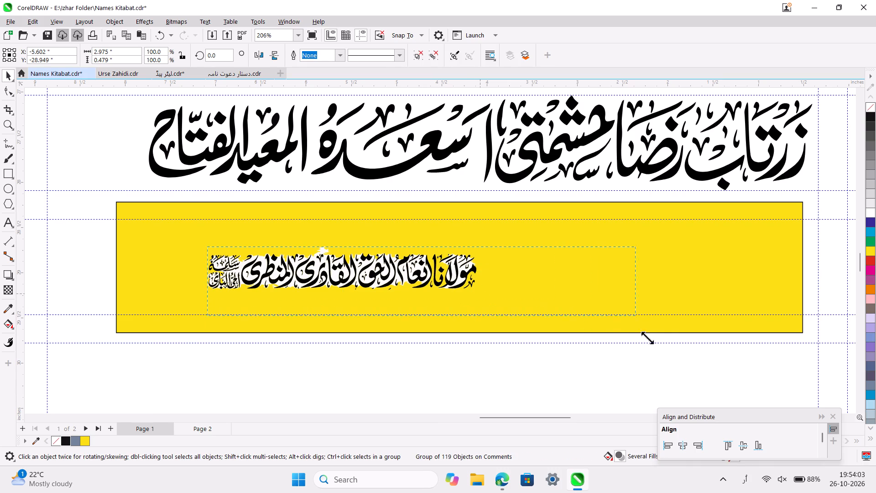
pyautogui.moveTo(647, 338); pyautogui.dragTo(654, 338)
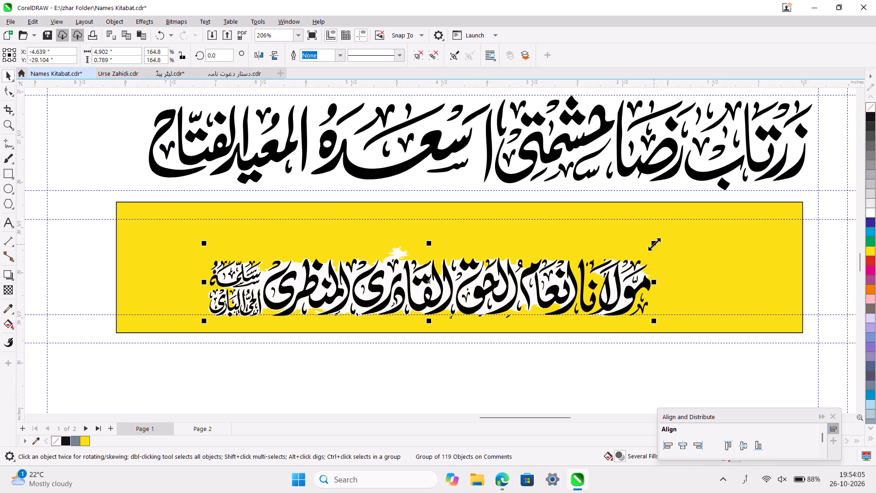
pyautogui.moveTo(654, 244); pyautogui.dragTo(772, 206)
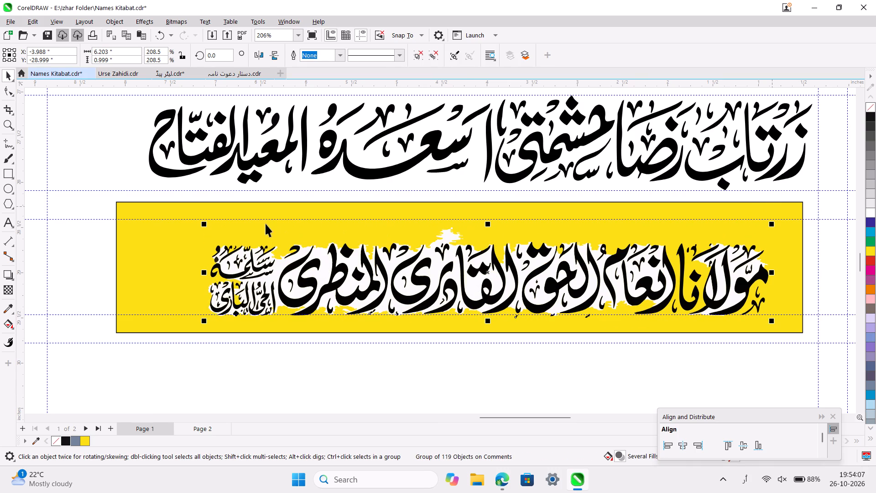
# Ungroup the traced calligraphy and delete the large white background pieces behind and inside its middle words.
pyautogui.hotkey('ctrl', 'u')
pyautogui.click(179, 236)
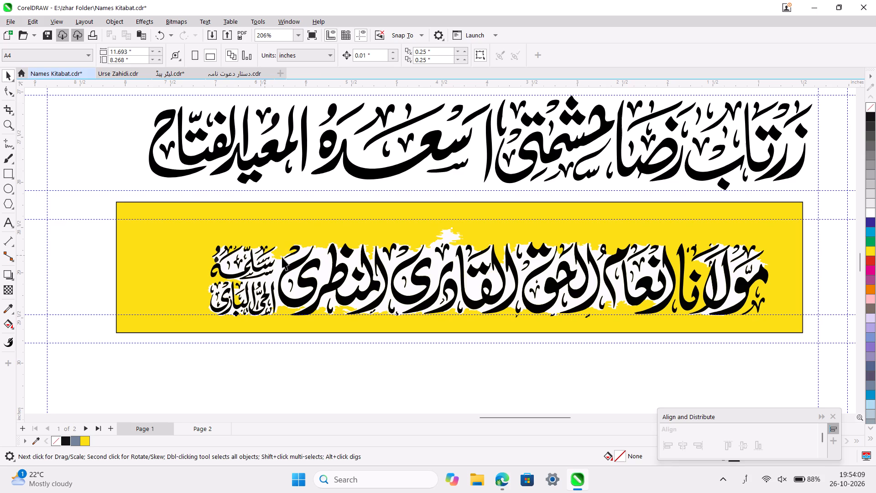
pyautogui.click(437, 268)
pyautogui.press('Delete')
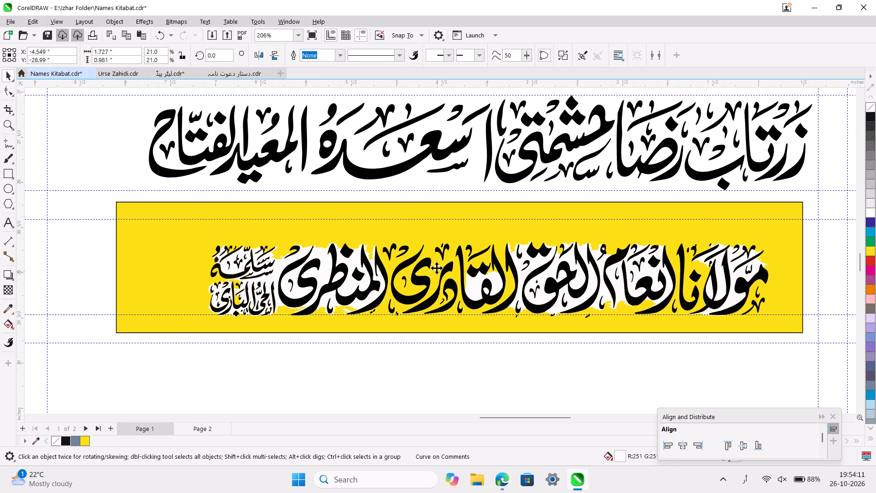
pyautogui.click(475, 285)
pyautogui.press('Delete')
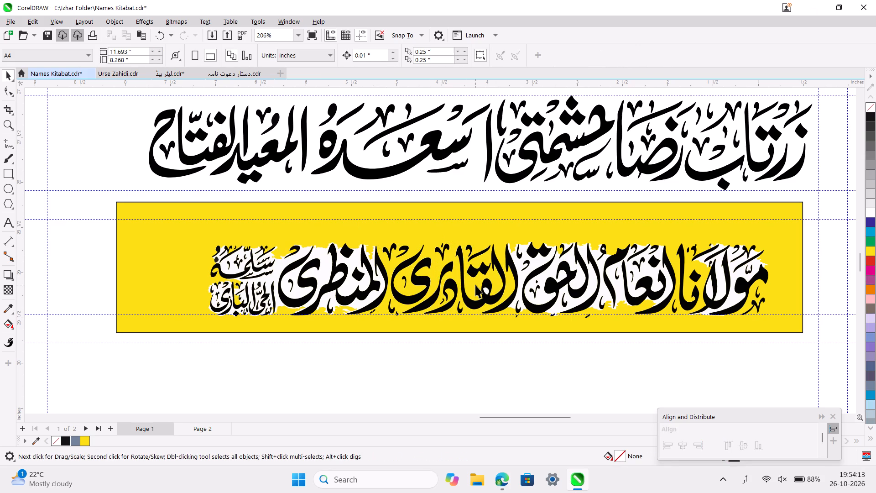
pyautogui.click(542, 276)
pyautogui.press('Delete')
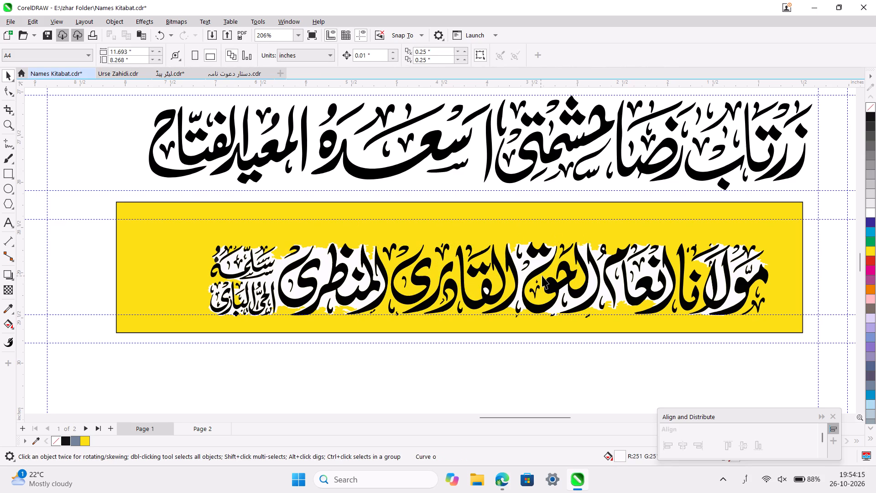
pyautogui.keyDown('ctrl'); pyautogui.scroll(5, 542, 276); pyautogui.keyUp('ctrl')
pyautogui.click(598, 317)
pyautogui.press('Delete')
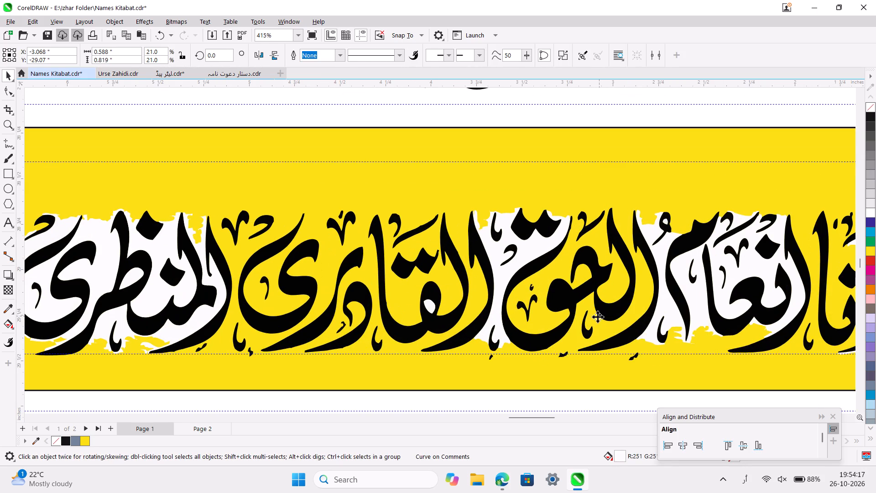
pyautogui.hscroll(-2, 598, 317)
pyautogui.click(586, 306)
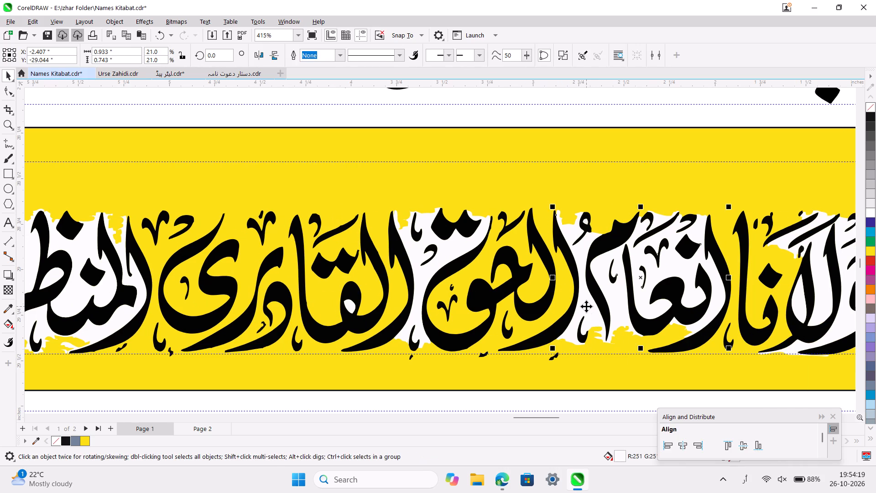
pyautogui.press('Delete')
# Delete the white background pieces behind the first word at the right end of the calligraphy line.
pyautogui.keyDown('ctrl'); pyautogui.scroll(-4, 586, 306); pyautogui.keyUp('ctrl')
pyautogui.hscroll(-1, 586, 306)
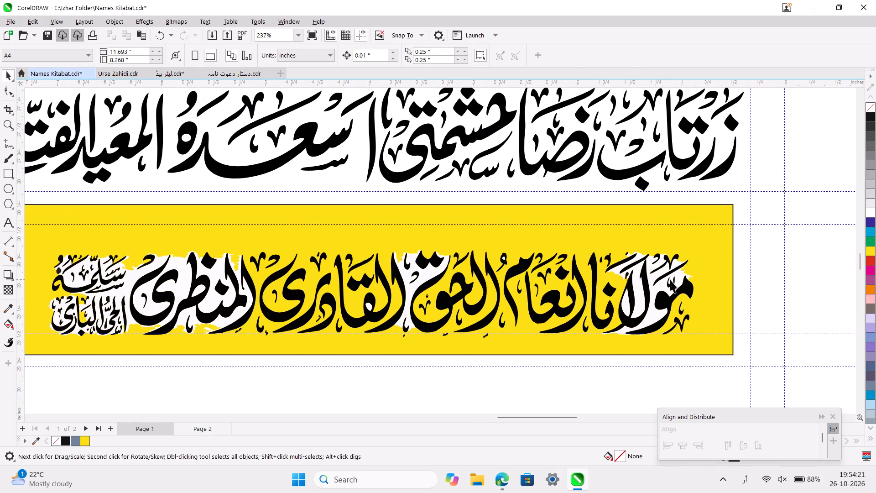
pyautogui.click(656, 287)
pyautogui.press('Delete')
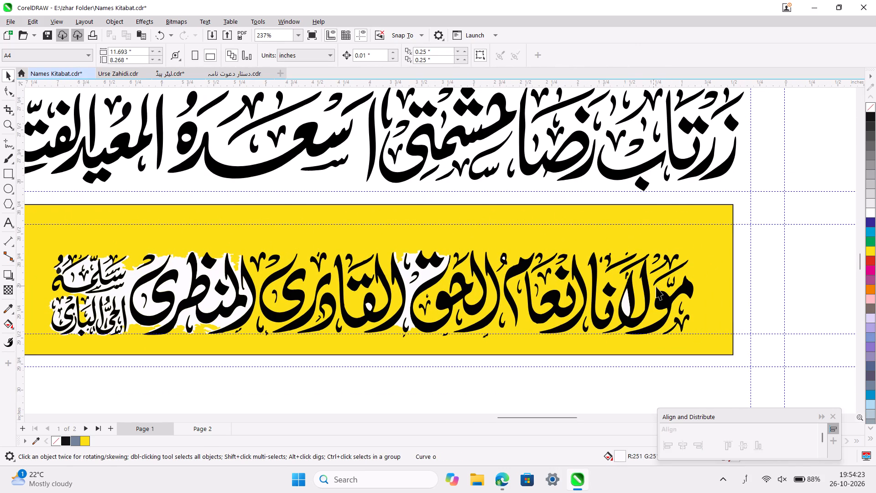
pyautogui.click(625, 308)
pyautogui.press('Delete')
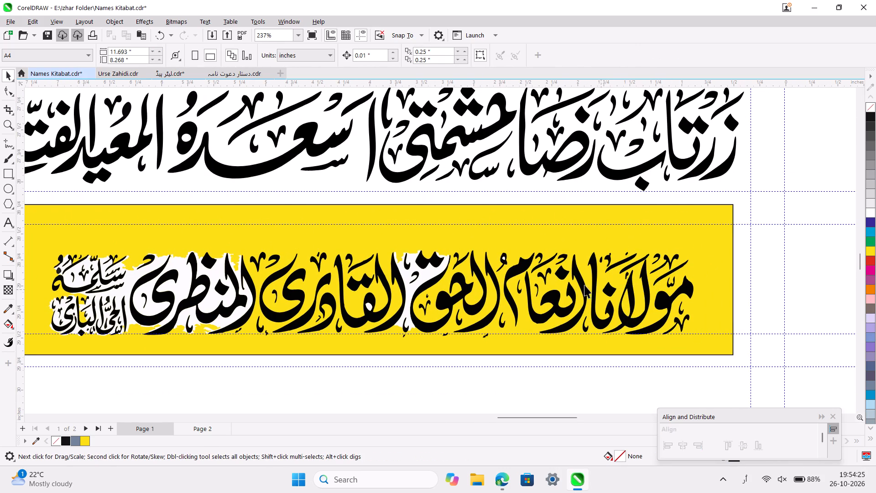
# Delete the remaining white pieces around and inside the letters of the middle words.
pyautogui.keyDown('ctrl'); pyautogui.scroll(2, 491, 278); pyautogui.keyUp('ctrl')
pyautogui.hscroll(2, 491, 278)
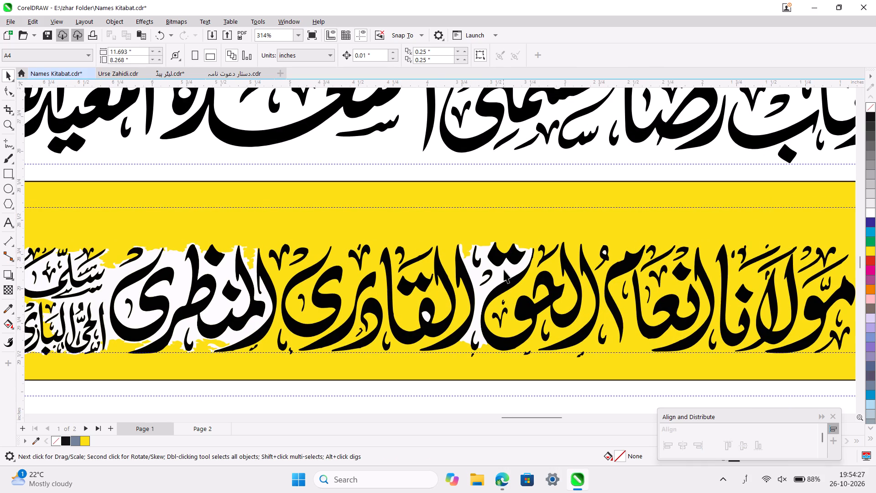
pyautogui.click(504, 270)
pyautogui.press('Delete')
pyautogui.hscroll(2, 504, 270)
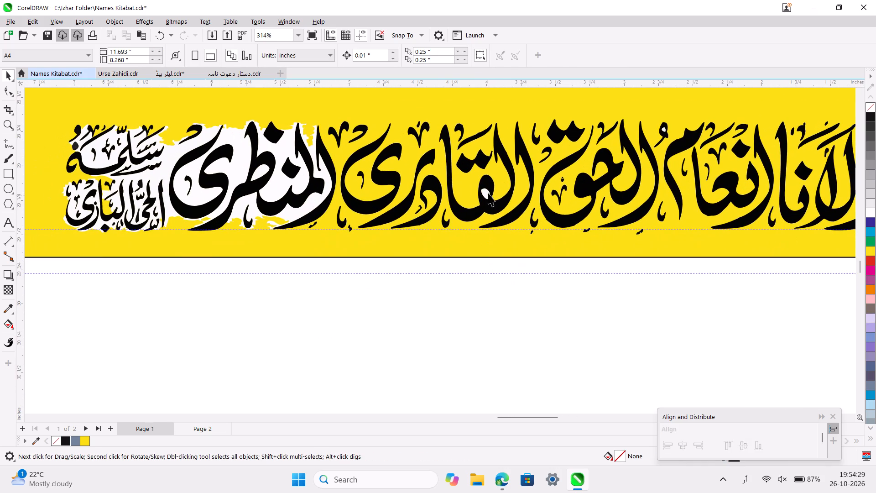
pyautogui.click(485, 192)
pyautogui.press('Delete')
# Delete the white background pieces behind the last large word and the small stacked words at the calligraphy's left end.
pyautogui.click(328, 178)
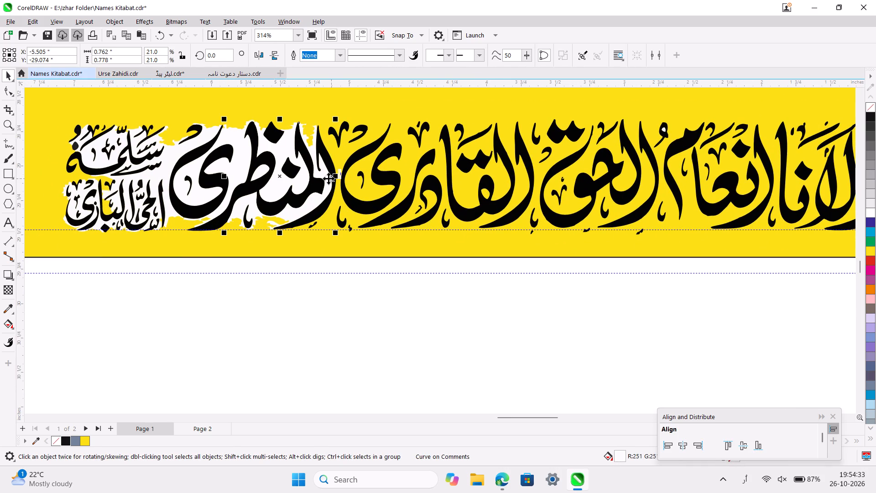
pyautogui.press('Delete')
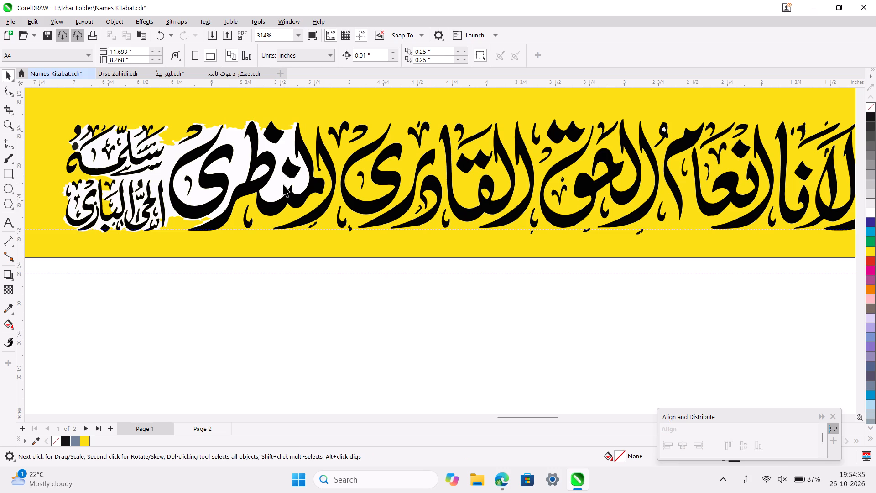
pyautogui.click(283, 184)
pyautogui.press('Delete')
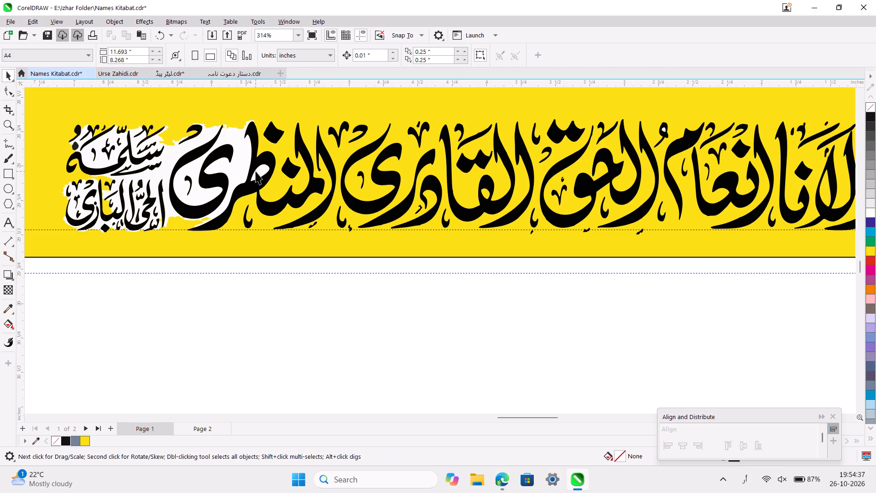
pyautogui.click(256, 171)
pyautogui.press('Delete')
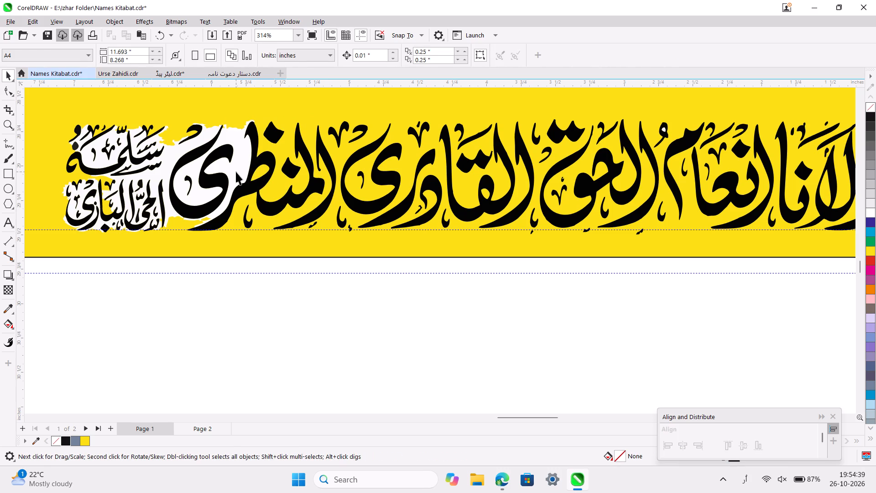
pyautogui.click(236, 172)
pyautogui.press('Delete')
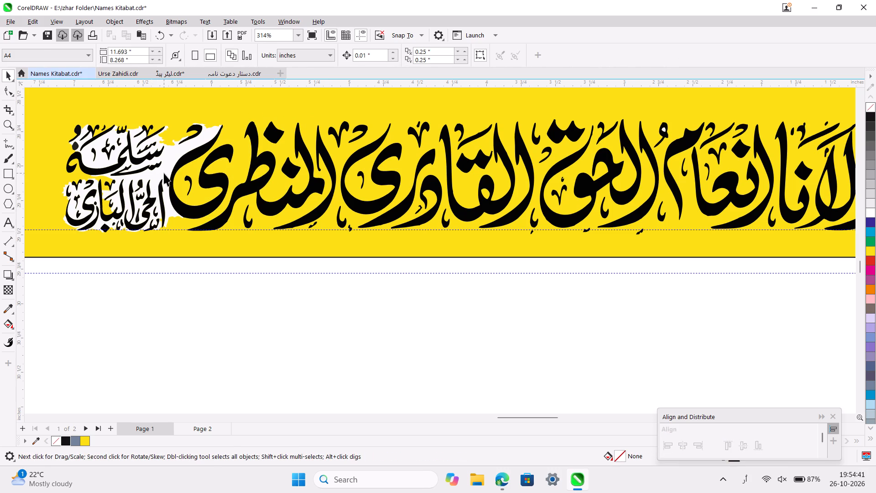
pyautogui.click(164, 173)
pyautogui.press('Delete')
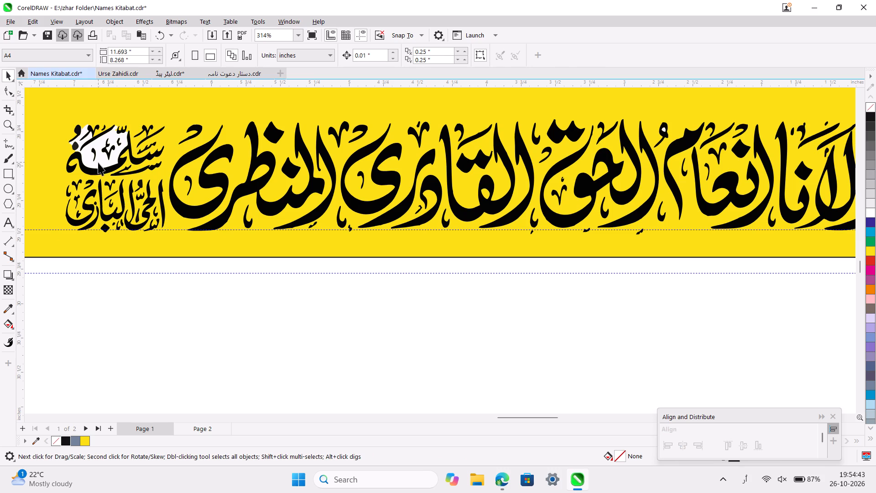
pyautogui.click(98, 163)
pyautogui.press('Delete')
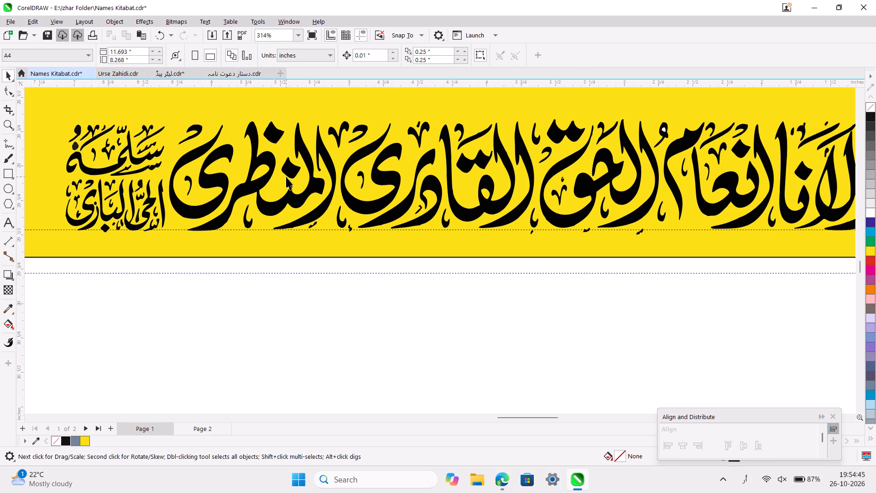
# Delete the tiny white spot inside the small looped mark above the middle of the calligraphy line.
pyautogui.keyDown('ctrl'); pyautogui.scroll(-2, 176, 241); pyautogui.keyUp('ctrl')
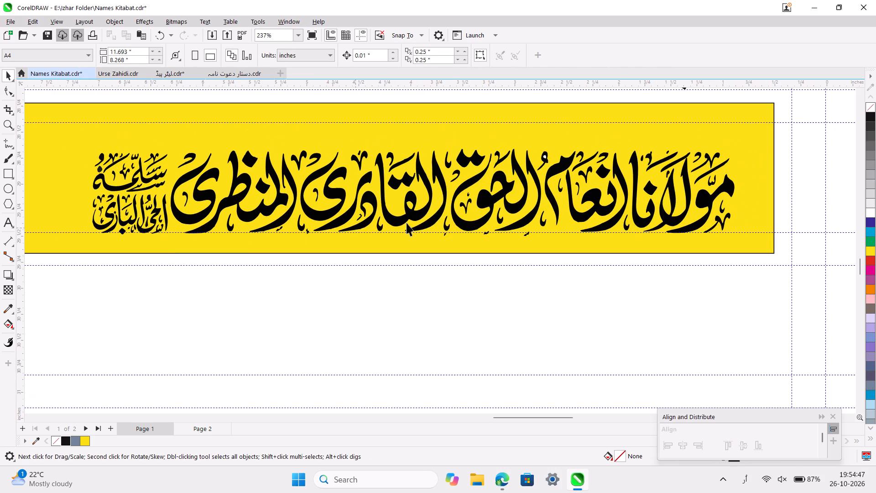
pyautogui.keyDown('ctrl'); pyautogui.scroll(5, 553, 170); pyautogui.keyUp('ctrl')
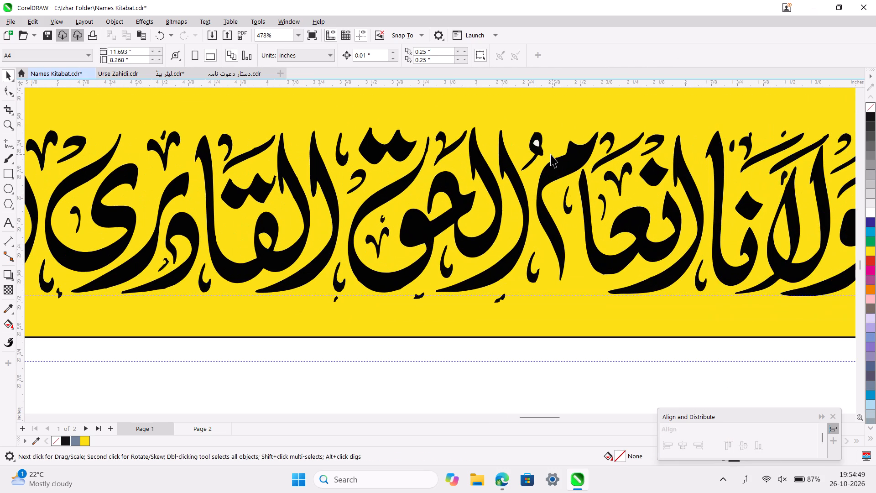
pyautogui.click(537, 144)
pyautogui.press('Home')
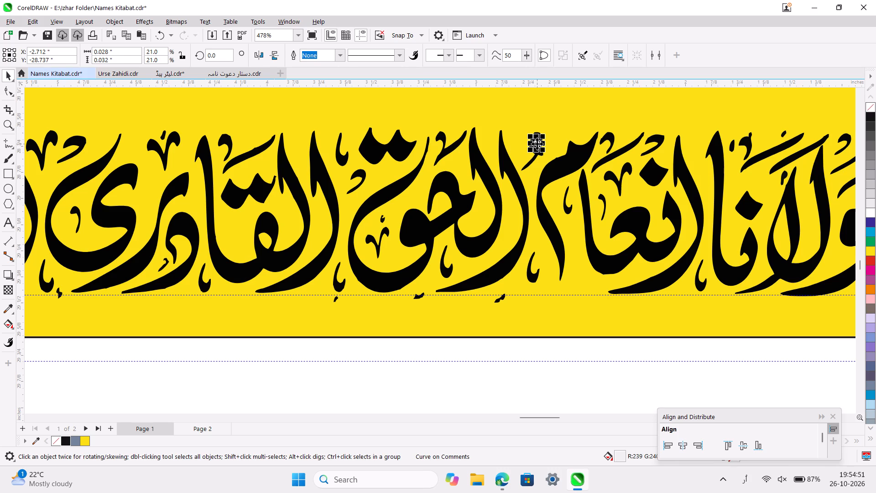
pyautogui.press('Delete')
pyautogui.keyDown('ctrl'); pyautogui.scroll(-5, 537, 144); pyautogui.keyUp('ctrl')
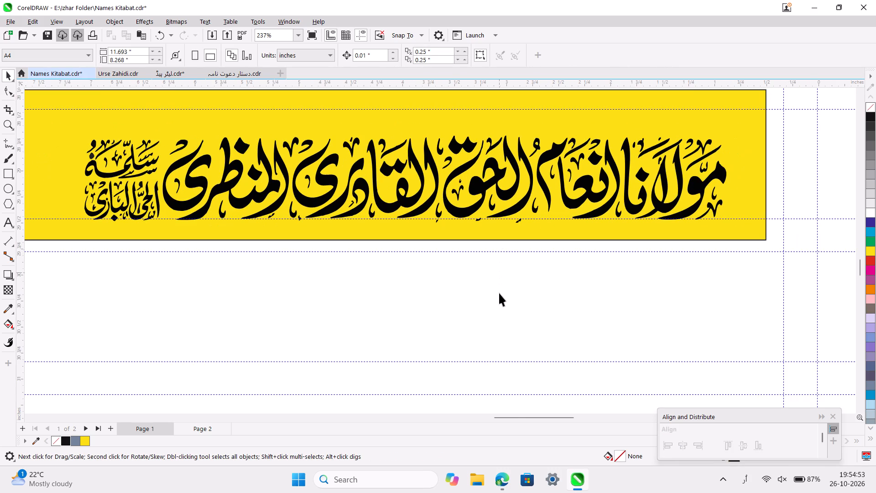
# Group all the cleaned calligraphy curves on the yellow rectangle.
pyautogui.keyDown('ctrl'); pyautogui.scroll(-4, 499, 297); pyautogui.keyUp('ctrl')
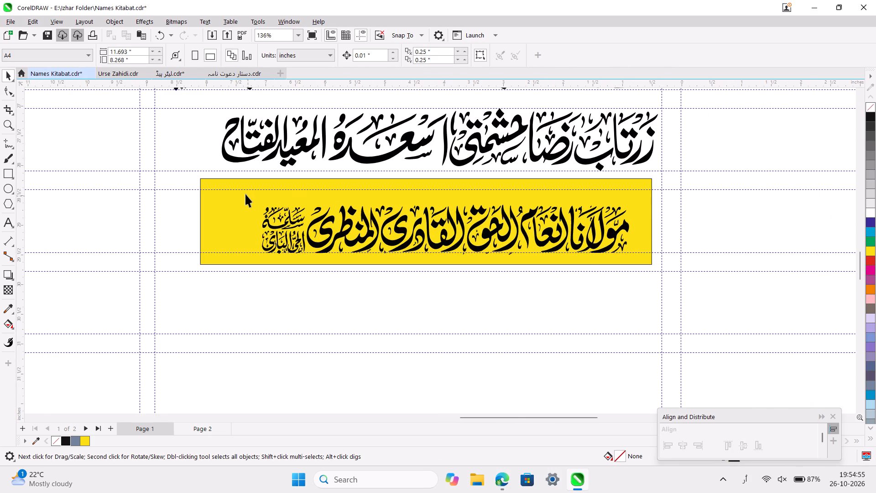
pyautogui.moveTo(249, 194); pyautogui.dragTo(647, 261)
pyautogui.hotkey('ctrl', 'g')
pyautogui.keyDown('ctrl'); pyautogui.scroll(-2, 647, 261); pyautogui.keyUp('ctrl')
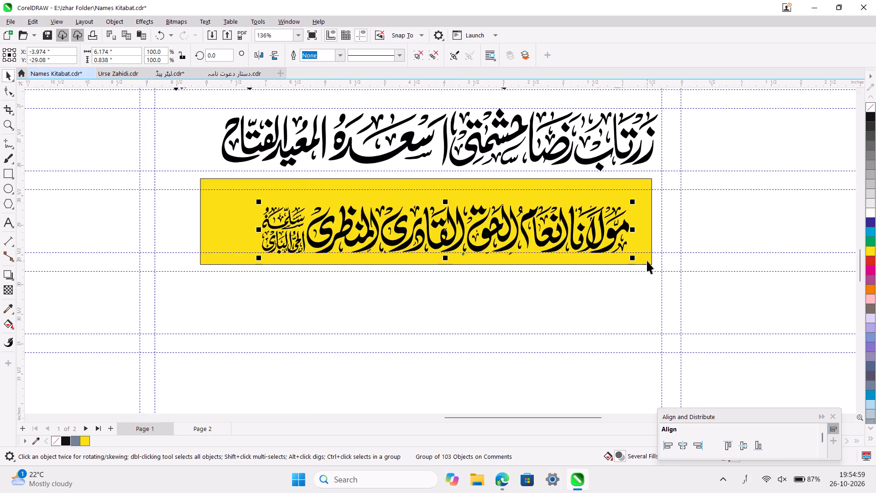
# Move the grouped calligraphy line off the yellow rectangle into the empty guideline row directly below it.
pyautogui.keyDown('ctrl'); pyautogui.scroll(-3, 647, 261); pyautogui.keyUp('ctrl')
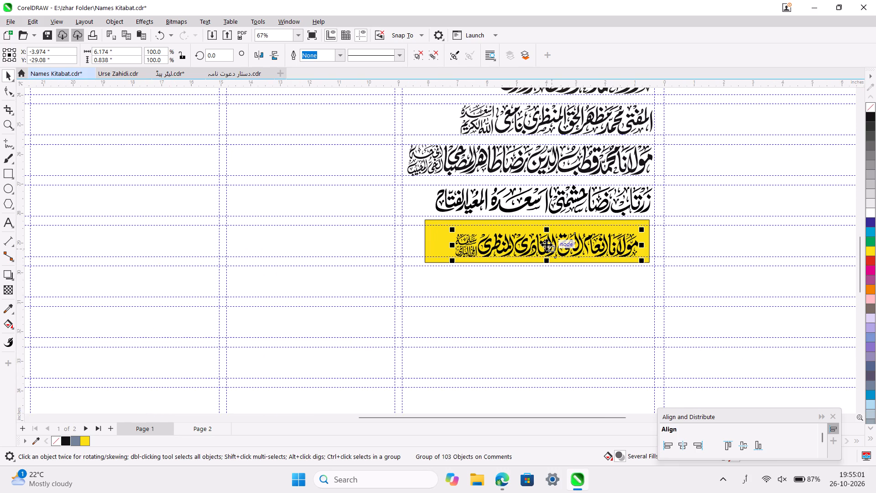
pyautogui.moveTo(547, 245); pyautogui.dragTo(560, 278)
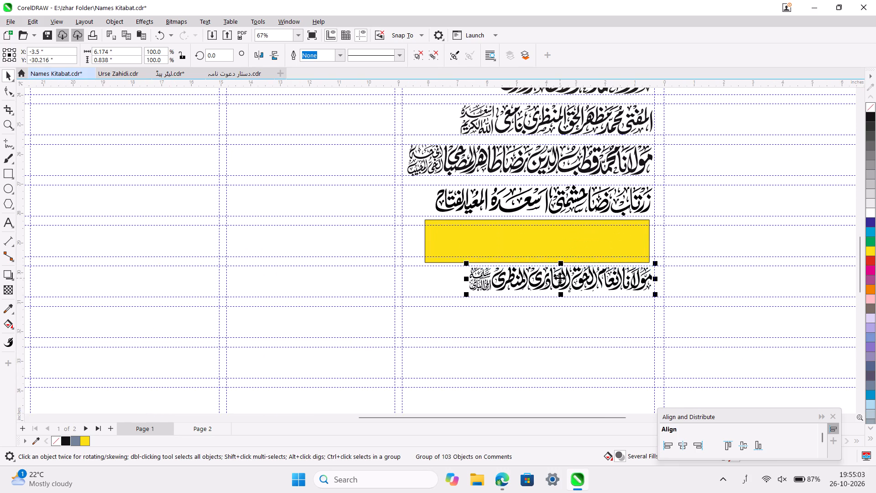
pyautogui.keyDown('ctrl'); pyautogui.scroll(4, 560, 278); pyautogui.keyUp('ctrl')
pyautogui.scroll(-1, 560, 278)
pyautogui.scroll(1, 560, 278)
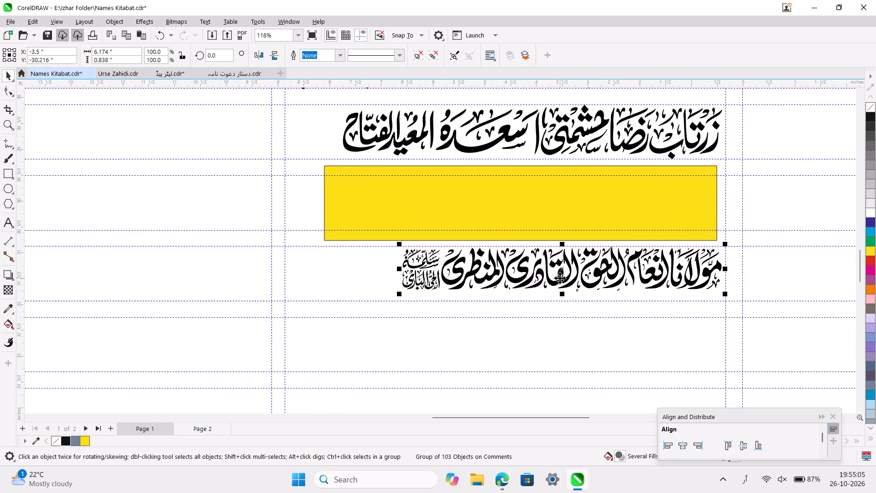
# Move the grouped calligraphy line up into the empty guideline row directly above the column's topmost calligraphy line.
pyautogui.keyDown('ctrl'); pyautogui.scroll(-8, 560, 278); pyautogui.keyUp('ctrl')
pyautogui.scroll(2, 560, 278)
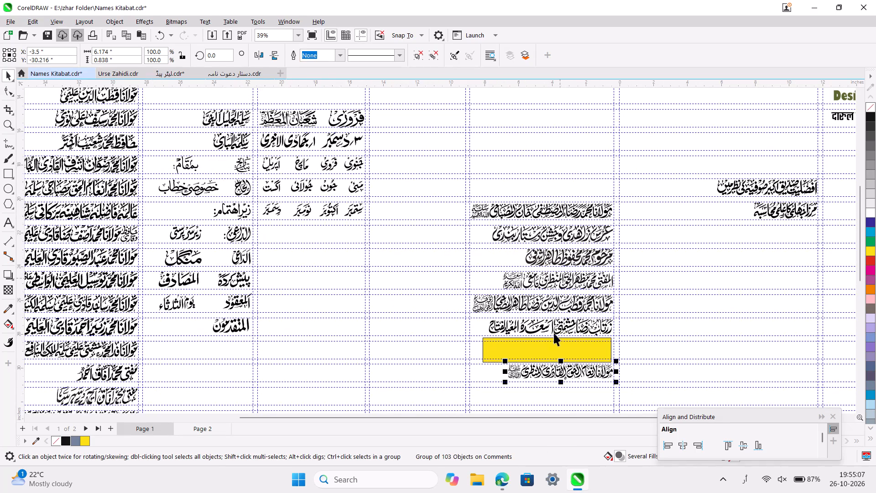
pyautogui.moveTo(562, 376); pyautogui.dragTo(563, 187)
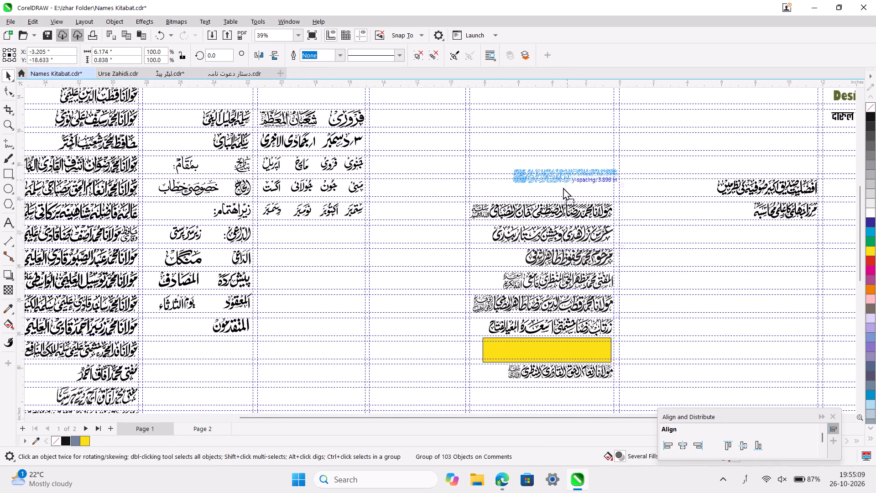
pyautogui.moveTo(563, 187); pyautogui.dragTo(562, 189)
pyautogui.keyDown('ctrl'); pyautogui.scroll(6, 562, 189); pyautogui.keyUp('ctrl')
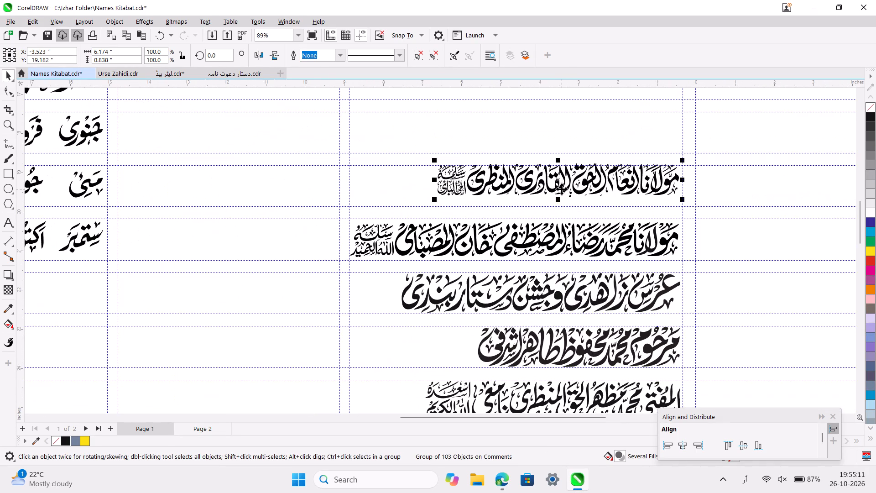
pyautogui.click(558, 178)
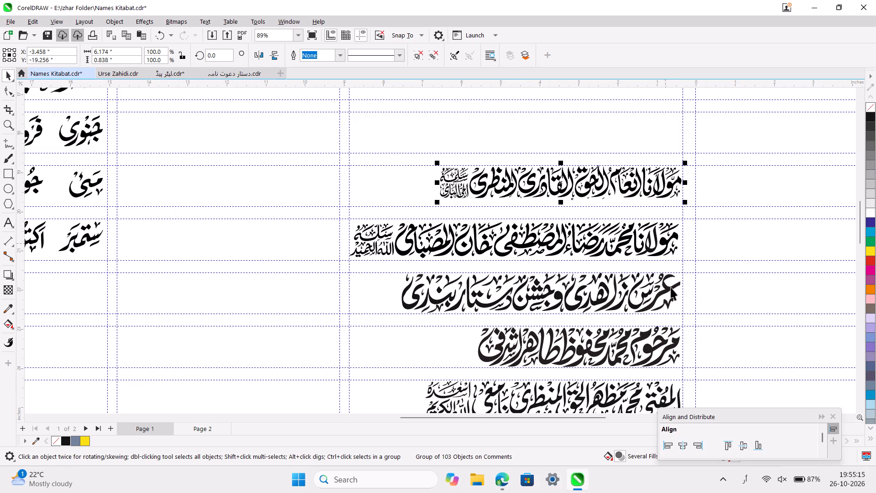
# Align the moved line's right edge with the calligraphy line three rows below it.
pyautogui.keyDown('shift'); pyautogui.click(675, 341); pyautogui.keyUp('shift')
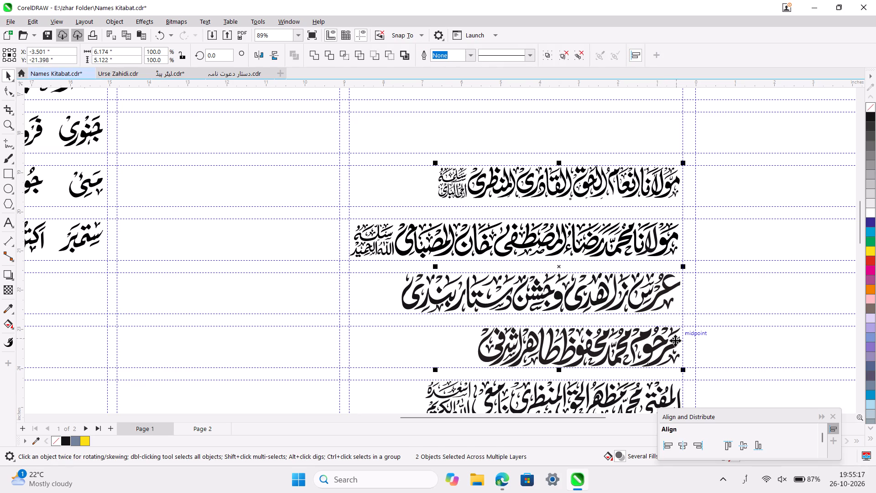
pyautogui.click(274, 300)
# Enlarge the moved calligraphy line proportionally from its lower-left corner to about 122.6%, about 7.57 inches wide, filling its guideline row.
pyautogui.click(497, 187)
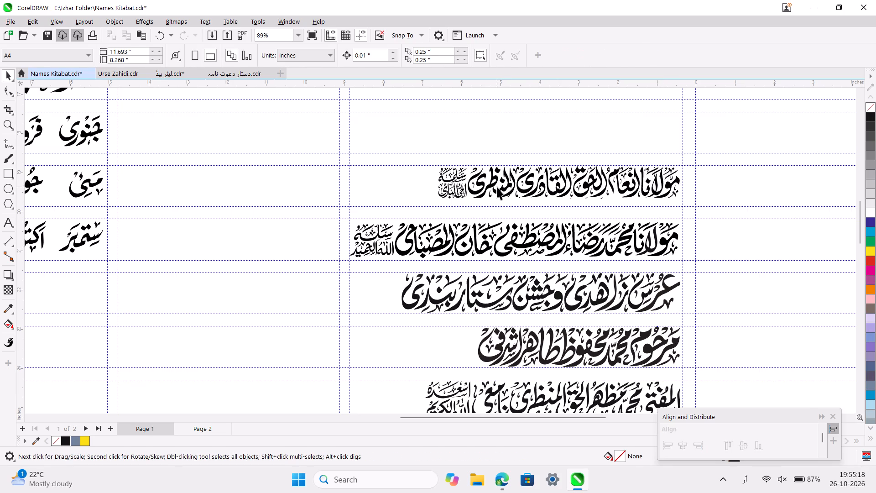
pyautogui.click(492, 190)
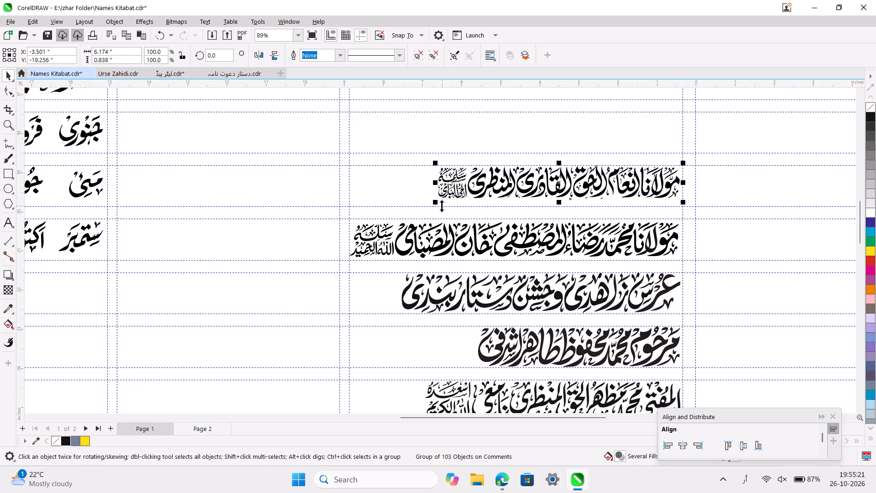
pyautogui.moveTo(435, 205); pyautogui.dragTo(379, 215)
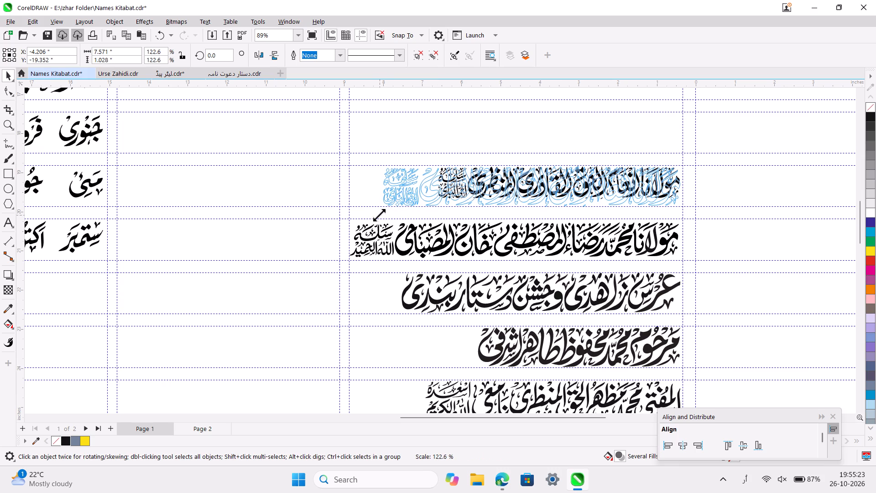
pyautogui.moveTo(379, 215); pyautogui.dragTo(379, 215)
pyautogui.click(313, 233)
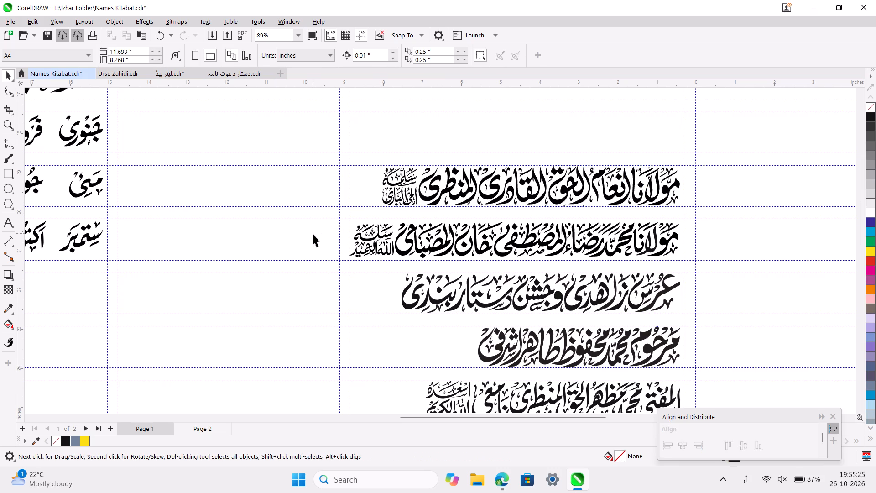
# Save the Names Kitabat document.
pyautogui.hotkey('ctrl', 's')
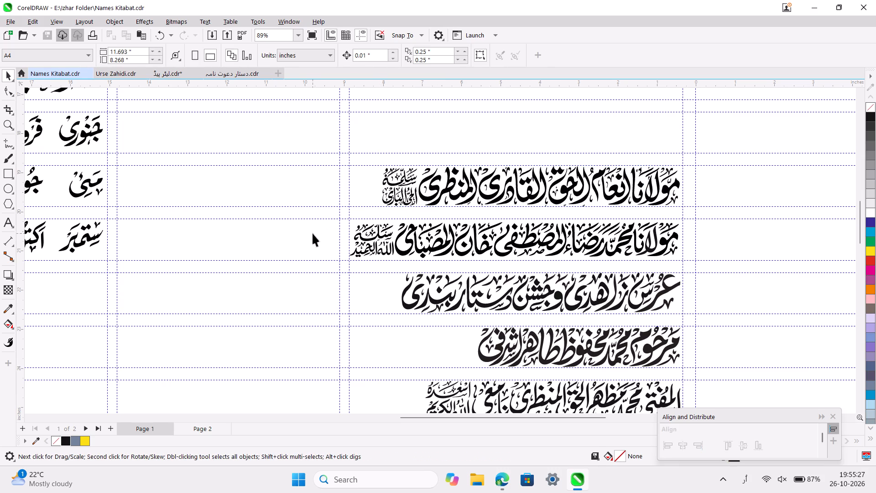